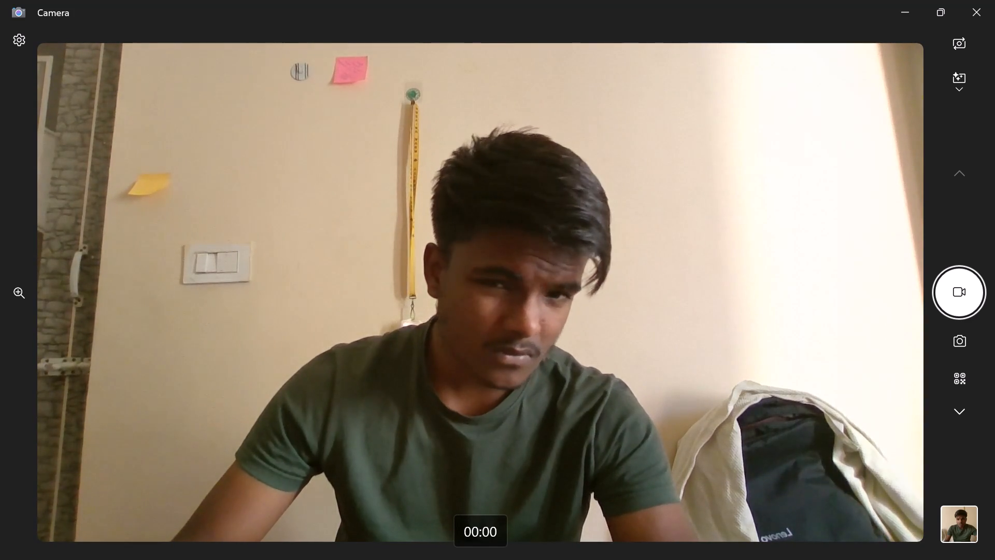
Close the Camera app and minimise the browser to switch to the open video project in CapCut.
key("alt+Tab")
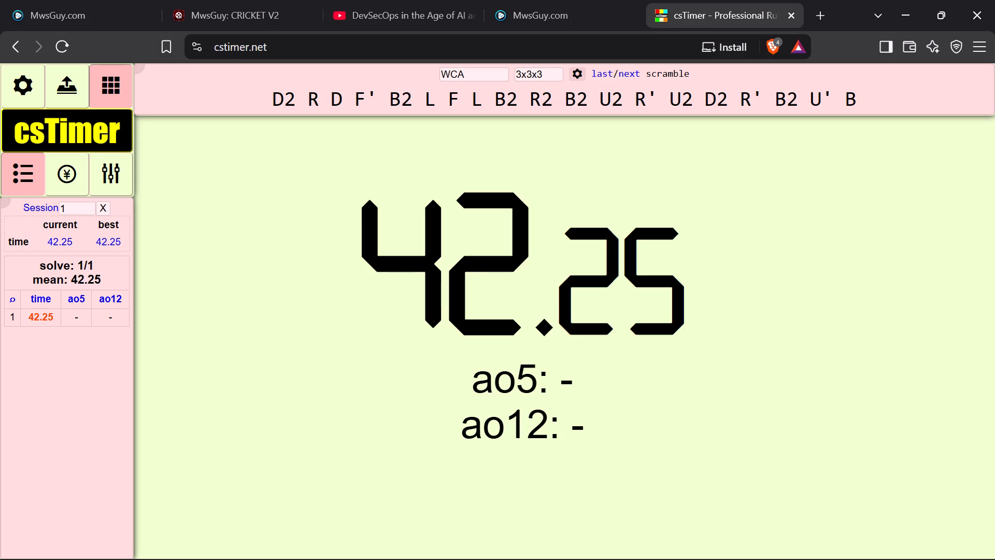
key("alt+Tab")
left_click(994, 0)
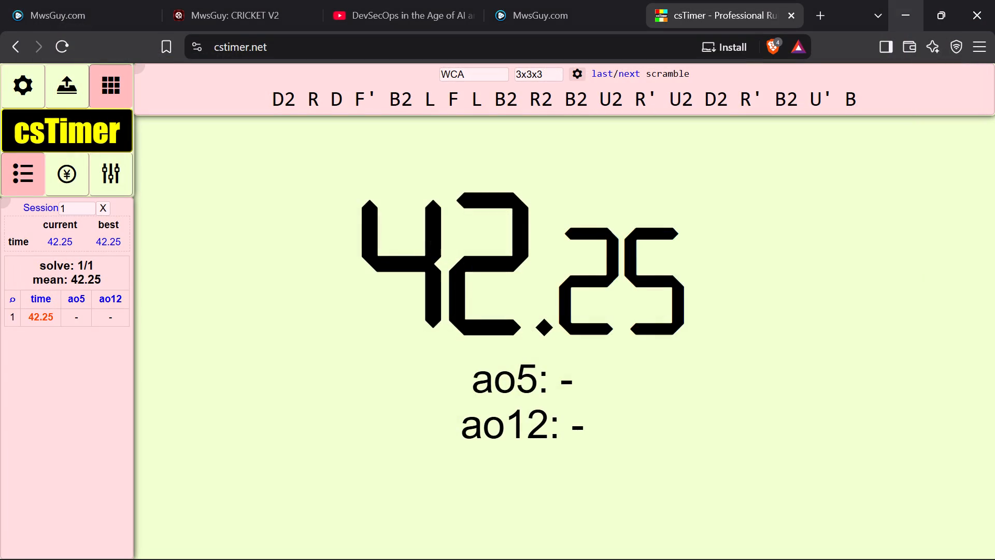
left_click(911, 5)
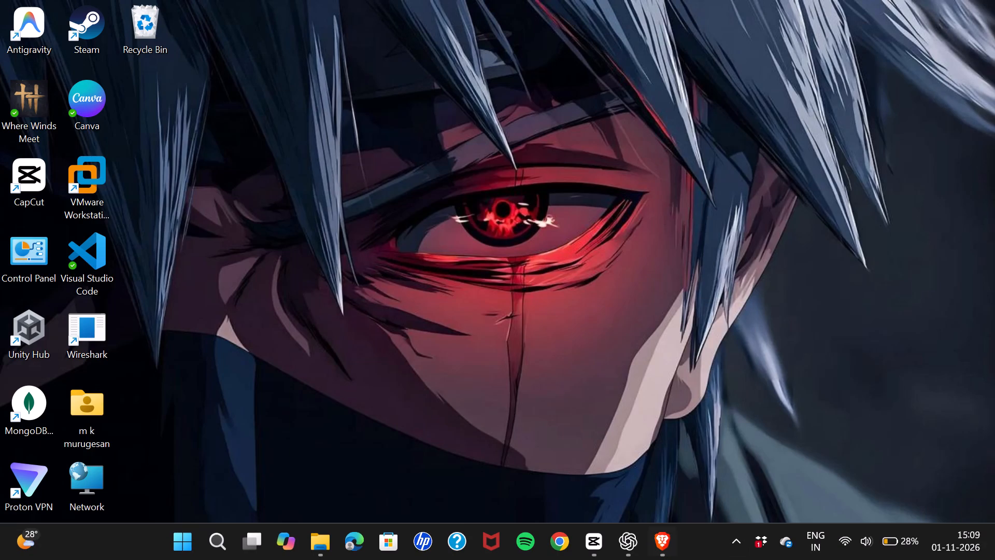
left_click(592, 559)
left_click(600, 537)
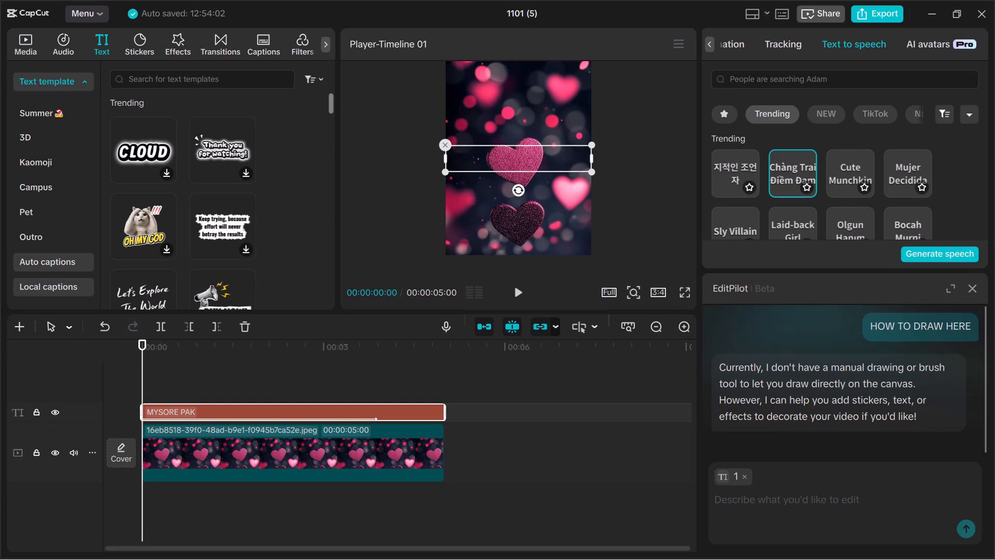
Scrub the playhead back and forth through the timeline to preview the MYSORE PAK text animation, ending at 00:00:00:00.
left_click_drag(143, 380, 244, 388)
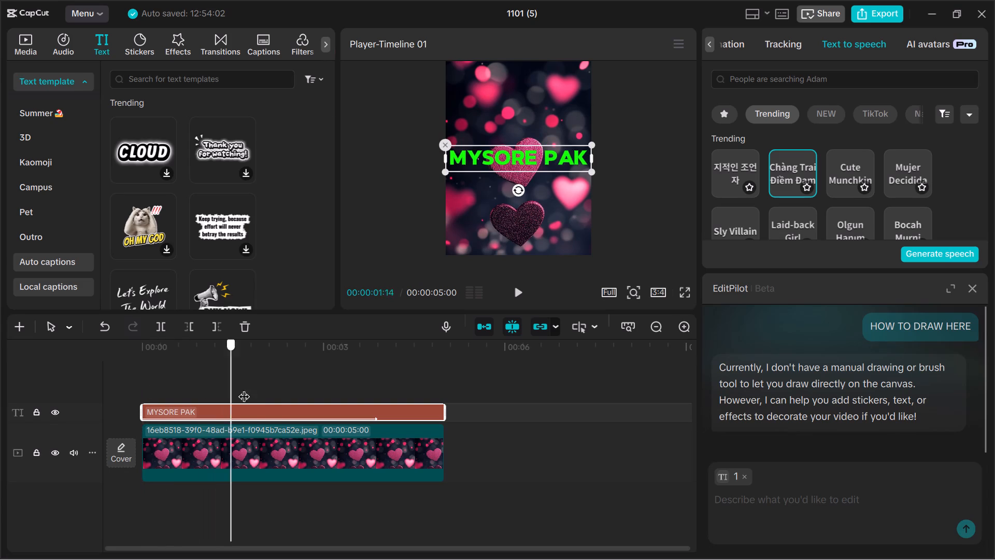
left_click_drag(244, 388, 167, 387)
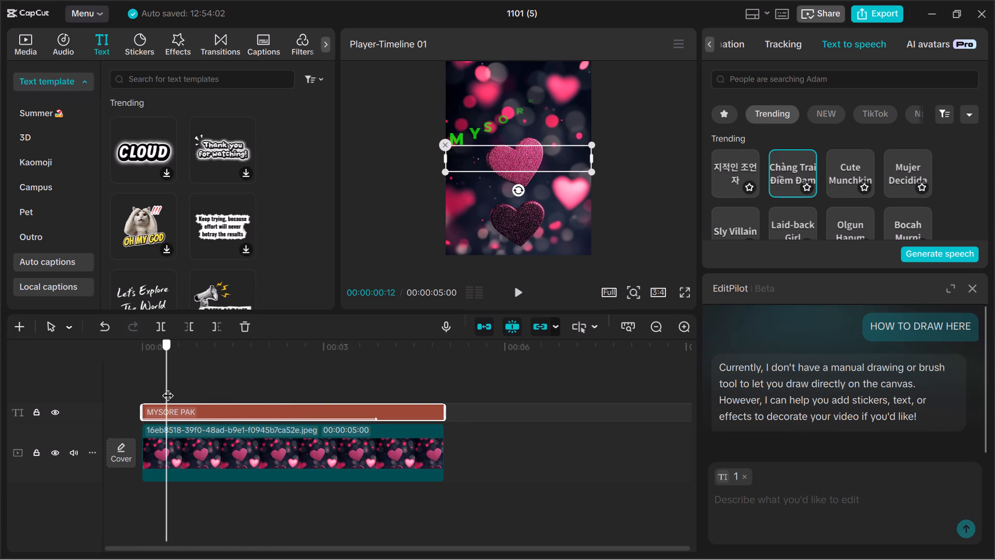
left_click_drag(167, 387, 481, 364)
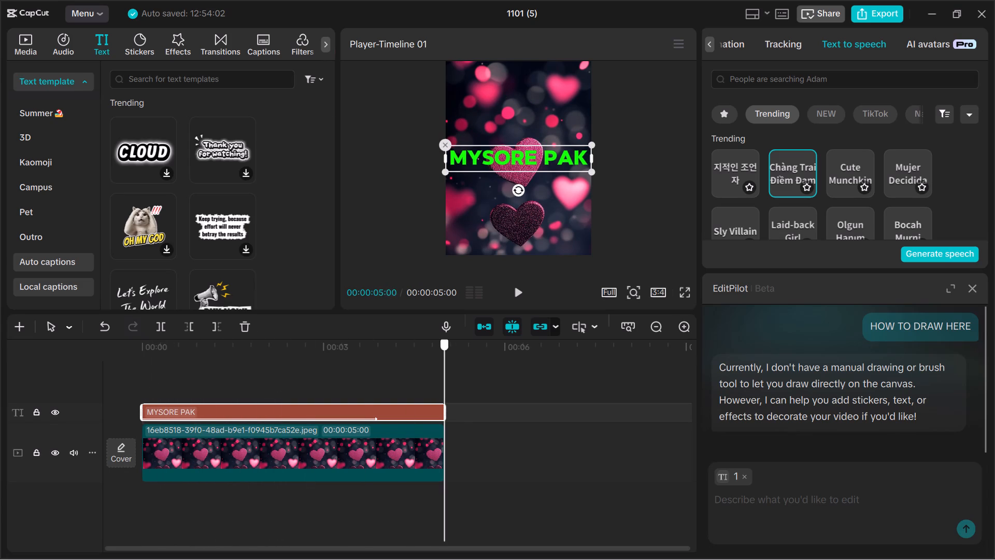
left_click_drag(481, 364, 87, 380)
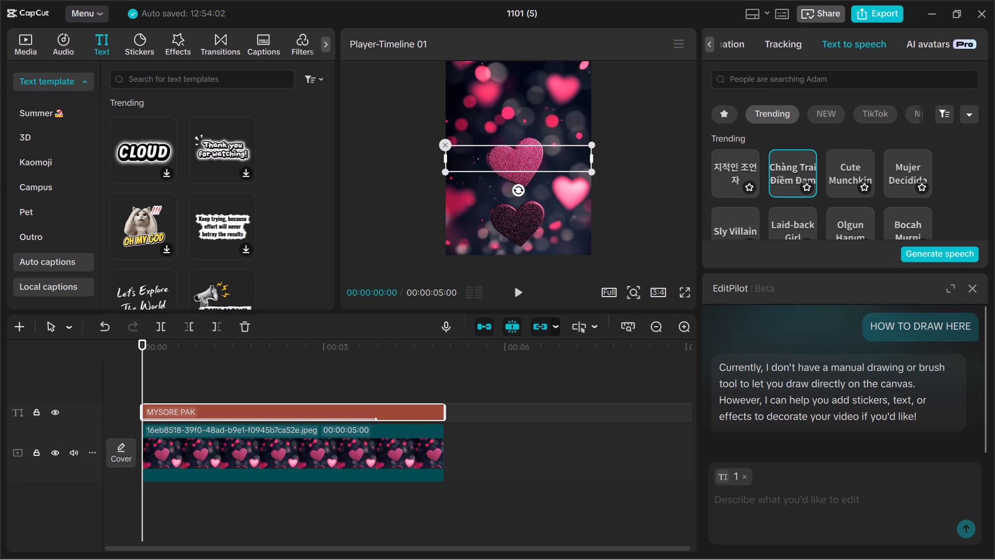
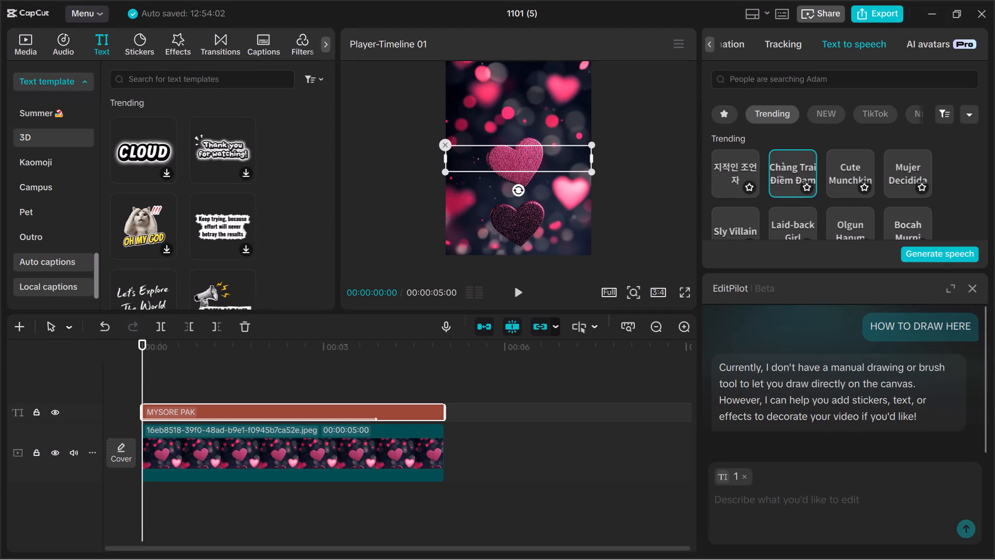
Add the Custom drawable shape from the sticker shapes at the start of the timeline, above the MYSORE PAK title.
left_click(63, 84)
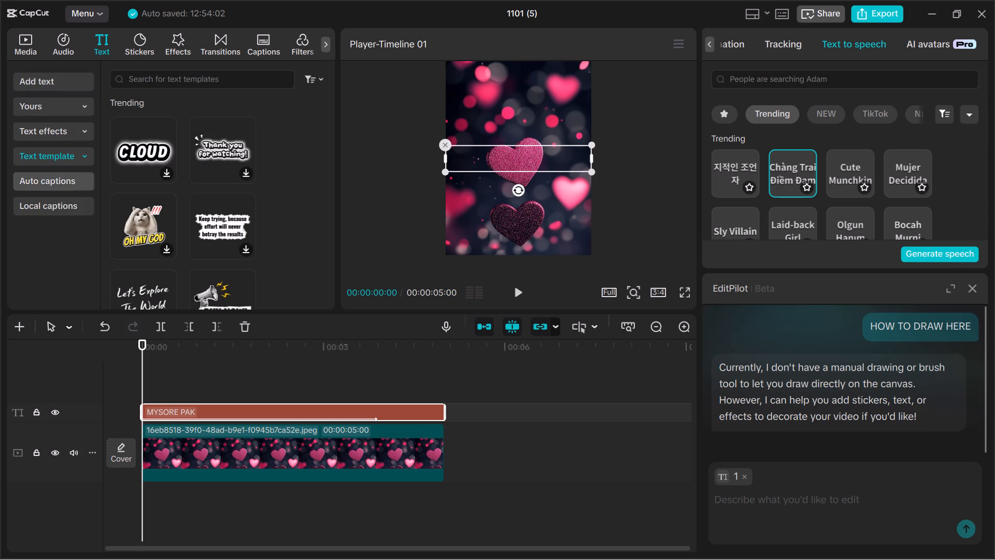
left_click(143, 34)
left_click(66, 126)
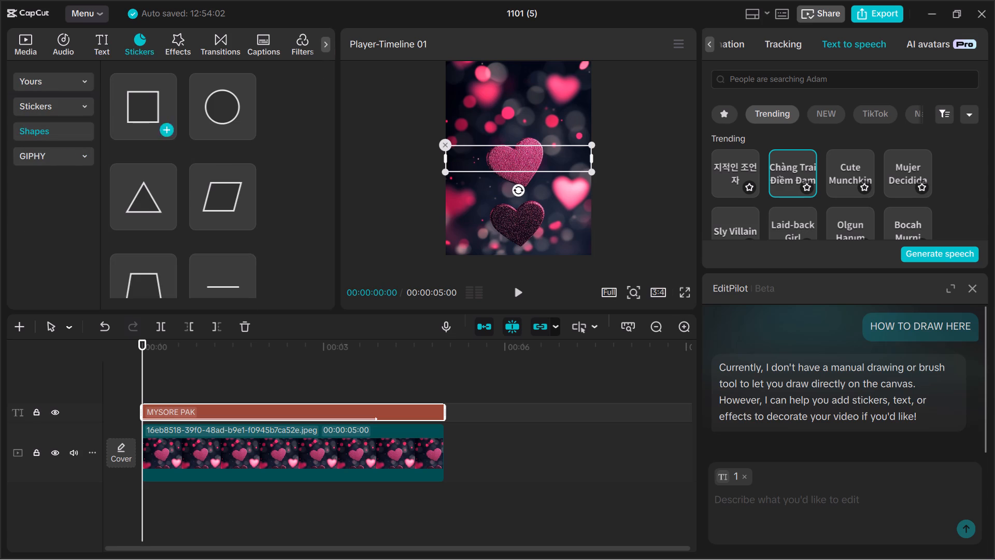
scroll(173, 165, "down", 4)
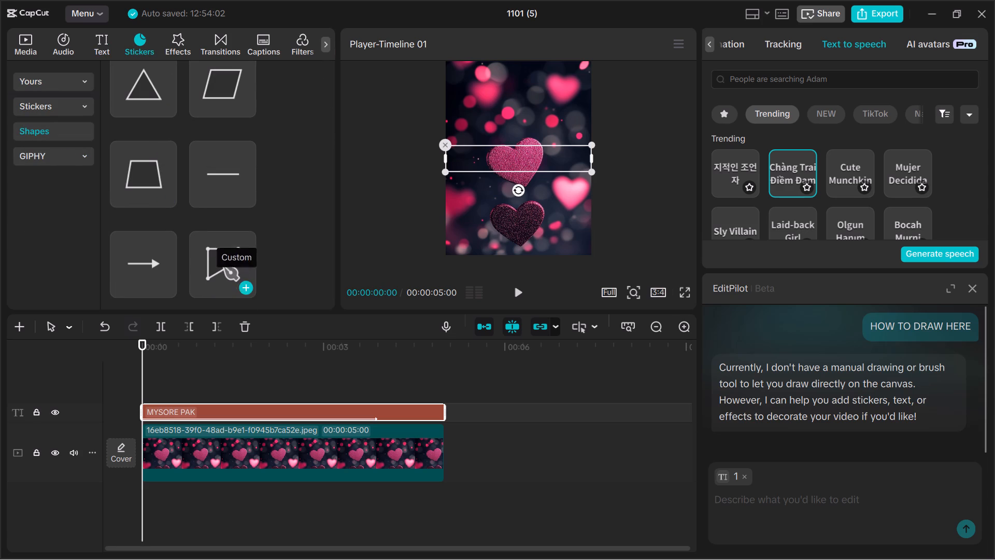
scroll(226, 256, "up", 4)
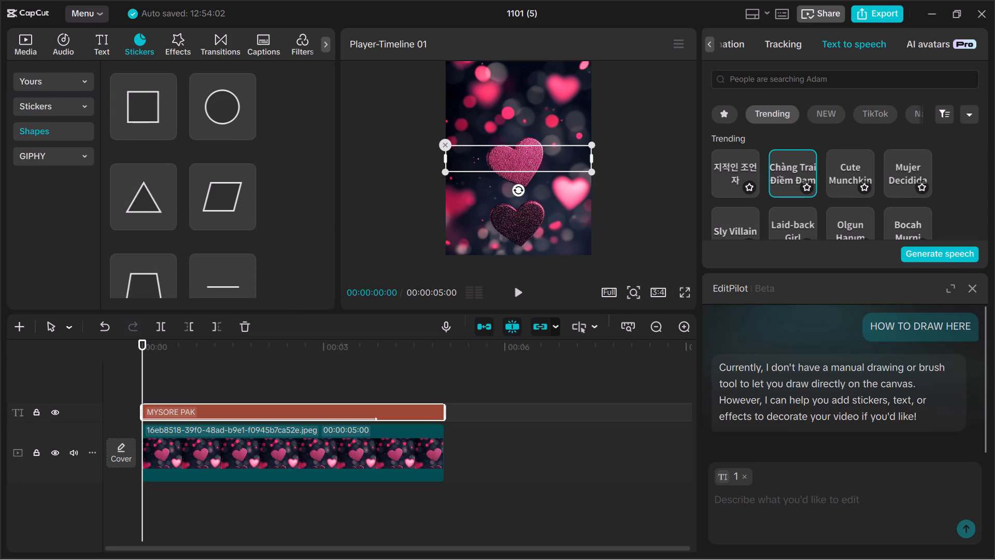
scroll(202, 155, "down", 3)
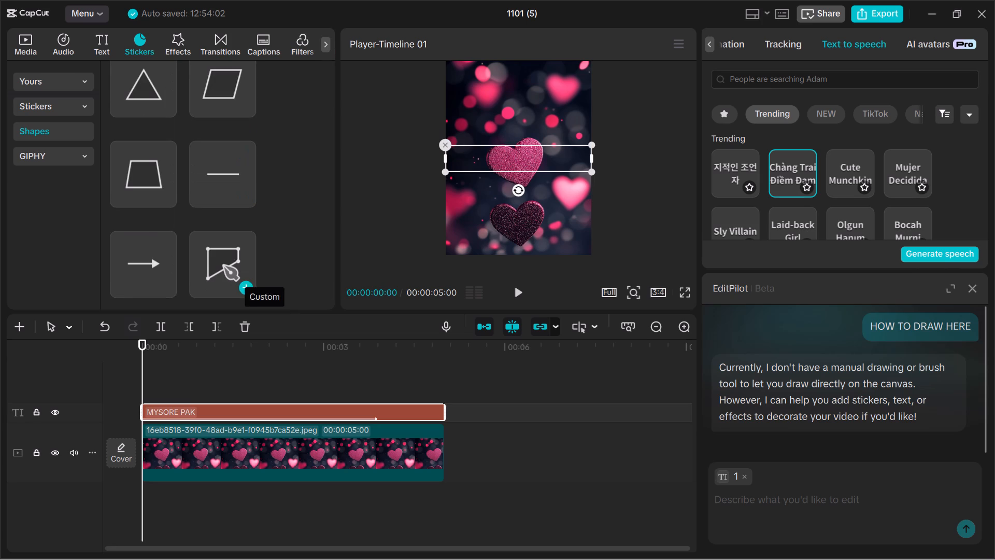
left_click(245, 286)
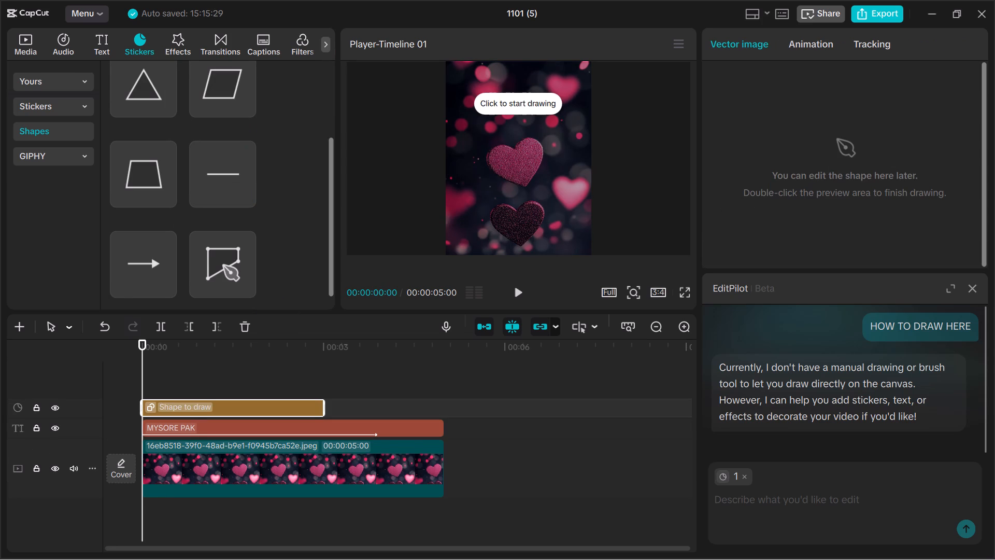
Move the Shape to draw clip along its track so it ends level with the 5-second background clip.
left_click_drag(212, 407, 235, 410)
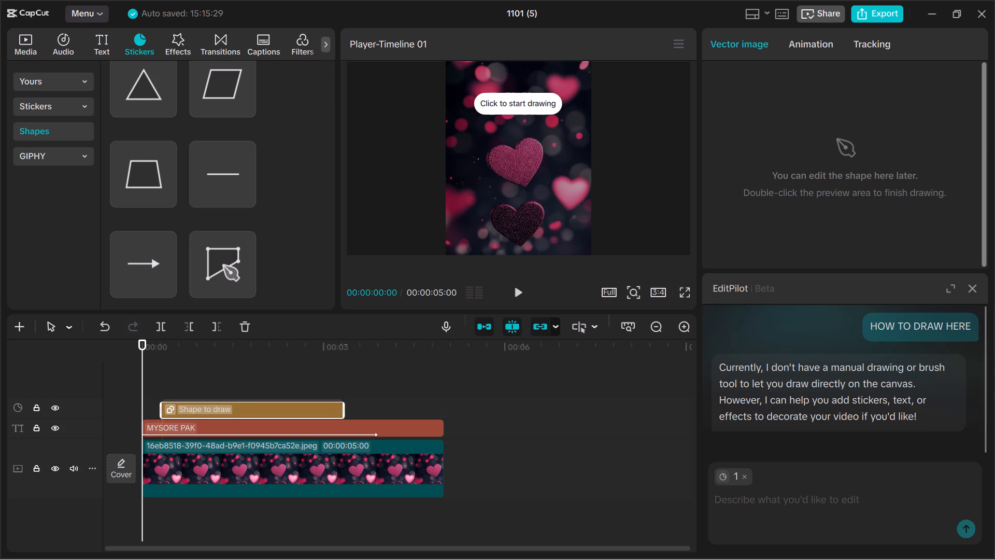
left_click_drag(235, 410, 329, 407)
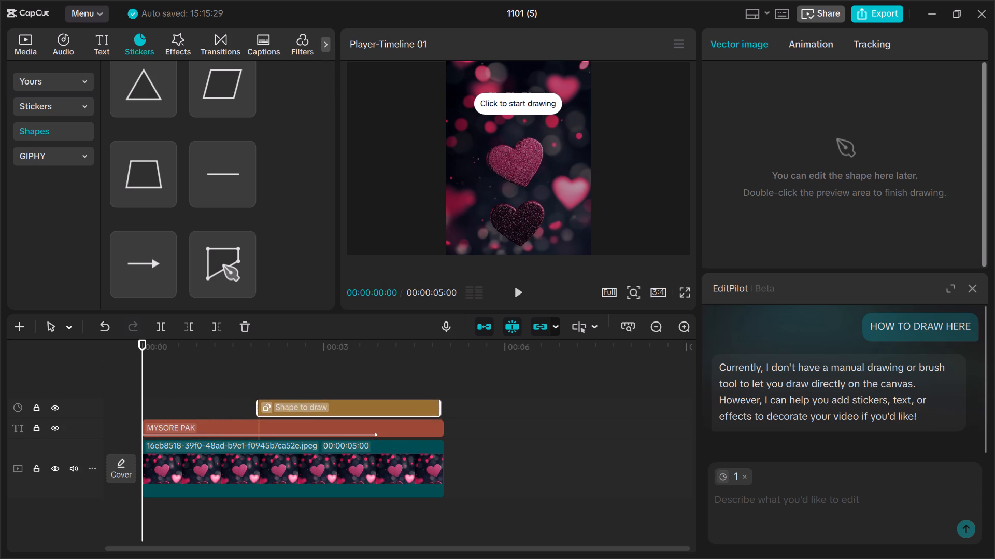
left_click_drag(329, 407, 329, 409)
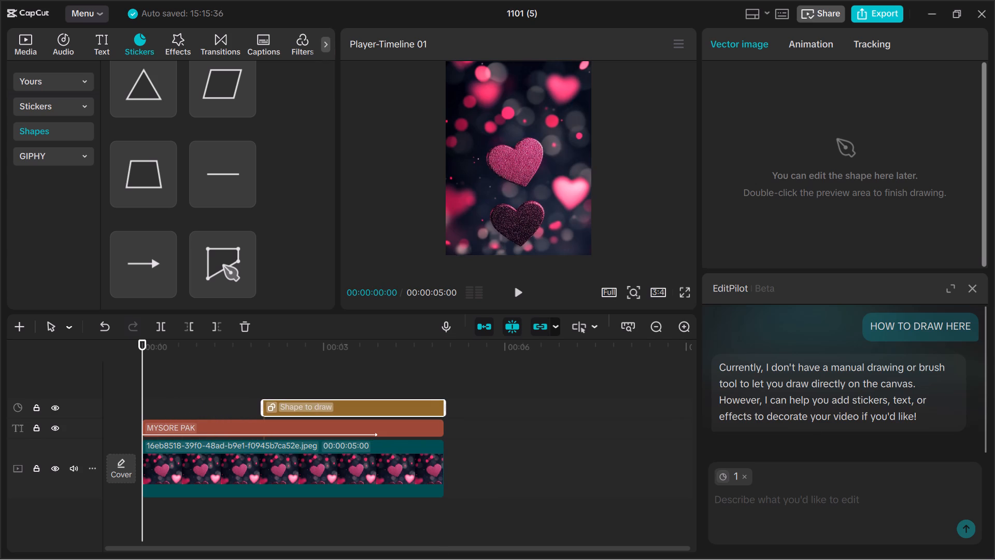
left_click(326, 408)
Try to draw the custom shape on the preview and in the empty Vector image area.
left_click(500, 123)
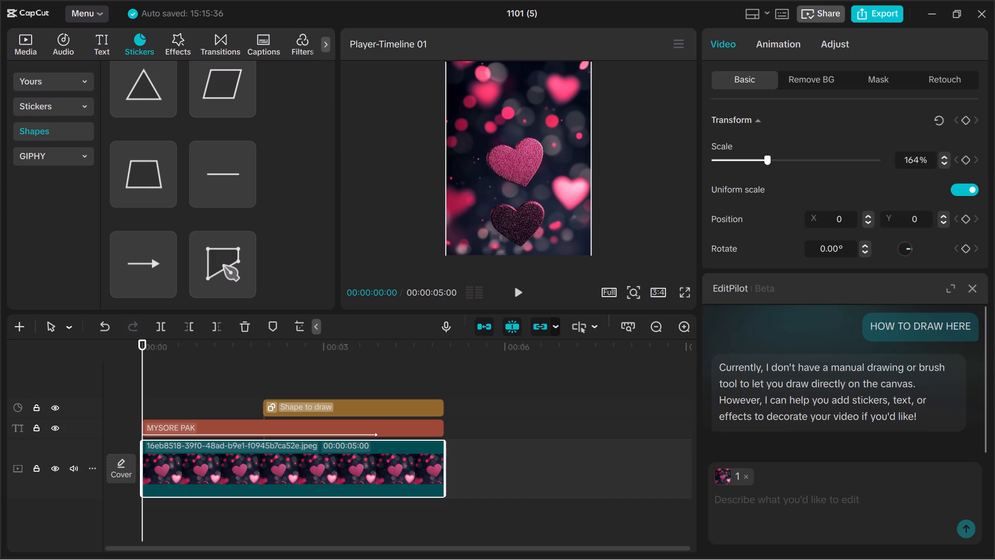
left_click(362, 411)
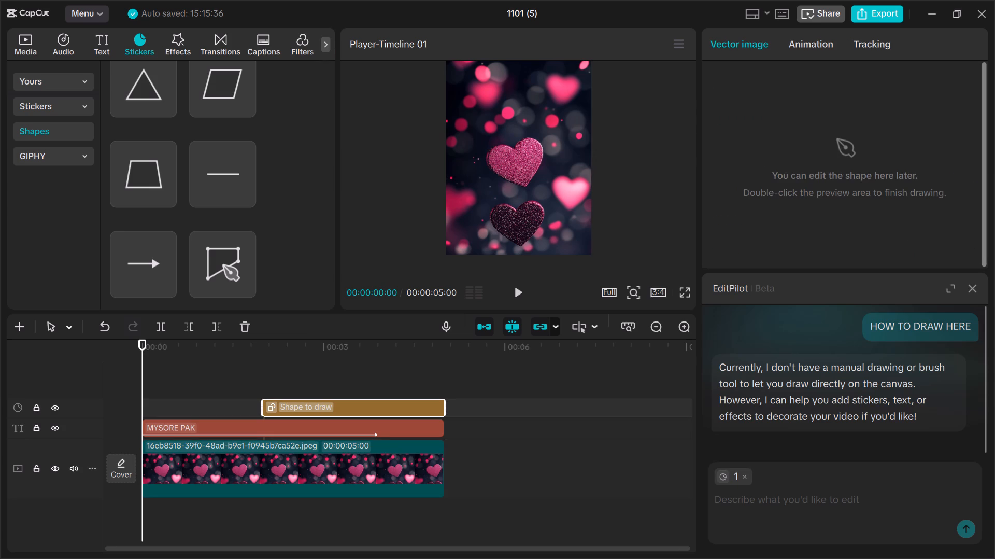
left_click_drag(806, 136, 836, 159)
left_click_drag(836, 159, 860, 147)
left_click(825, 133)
Shift the Shape to draw clip slightly earlier so it ends just before the background clip does.
left_click_drag(337, 404, 339, 408)
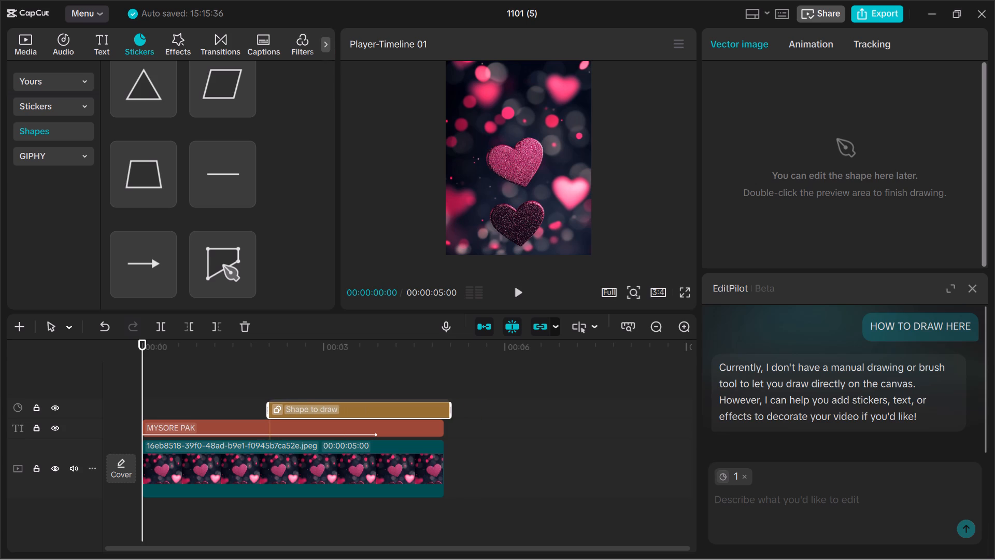
left_click_drag(339, 408, 332, 409)
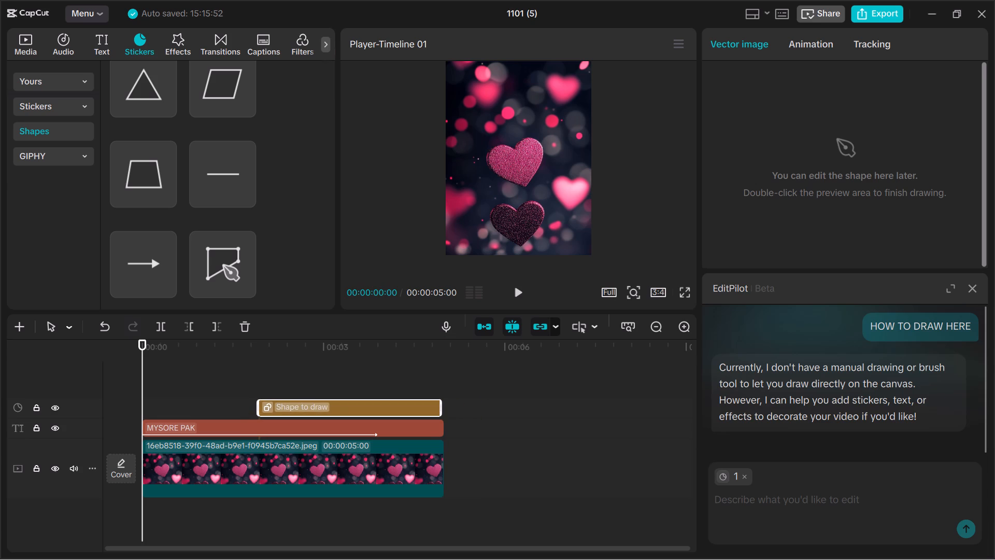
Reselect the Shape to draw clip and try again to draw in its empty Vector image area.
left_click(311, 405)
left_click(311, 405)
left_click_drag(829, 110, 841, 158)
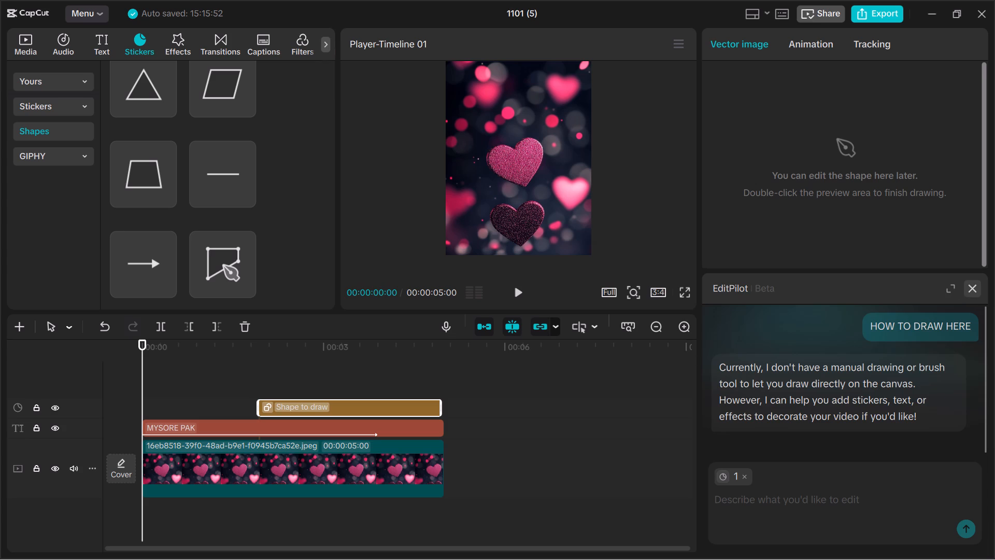
Close the EditPilot assistant.
left_click(971, 290)
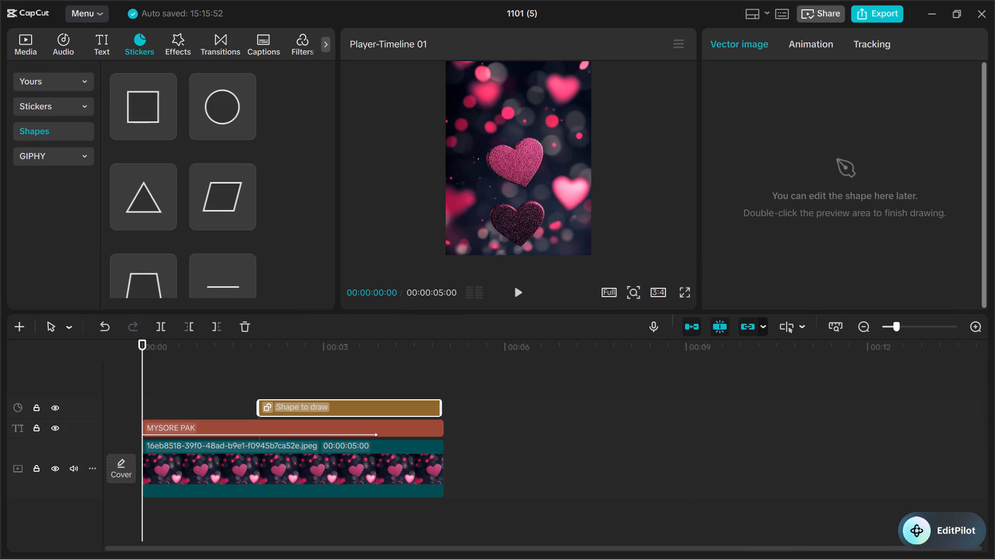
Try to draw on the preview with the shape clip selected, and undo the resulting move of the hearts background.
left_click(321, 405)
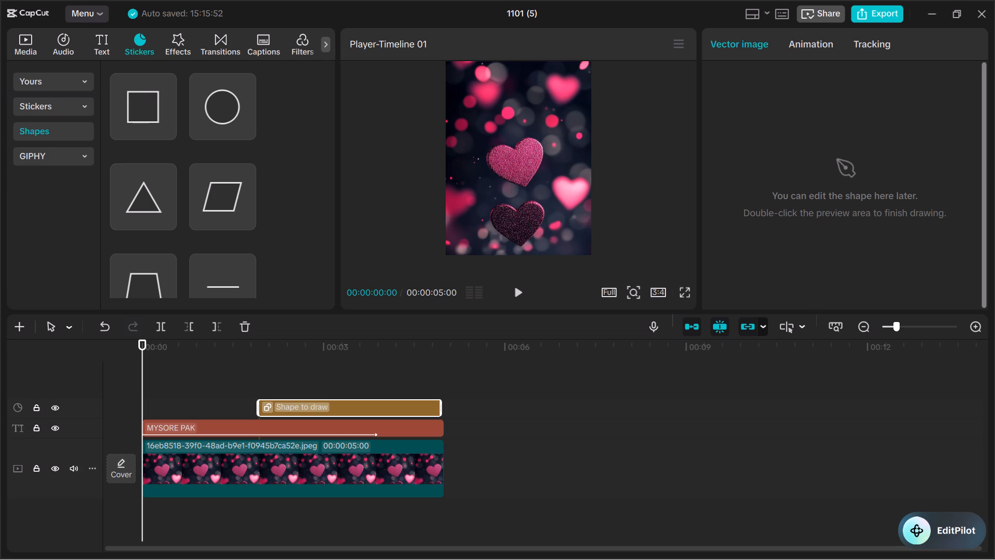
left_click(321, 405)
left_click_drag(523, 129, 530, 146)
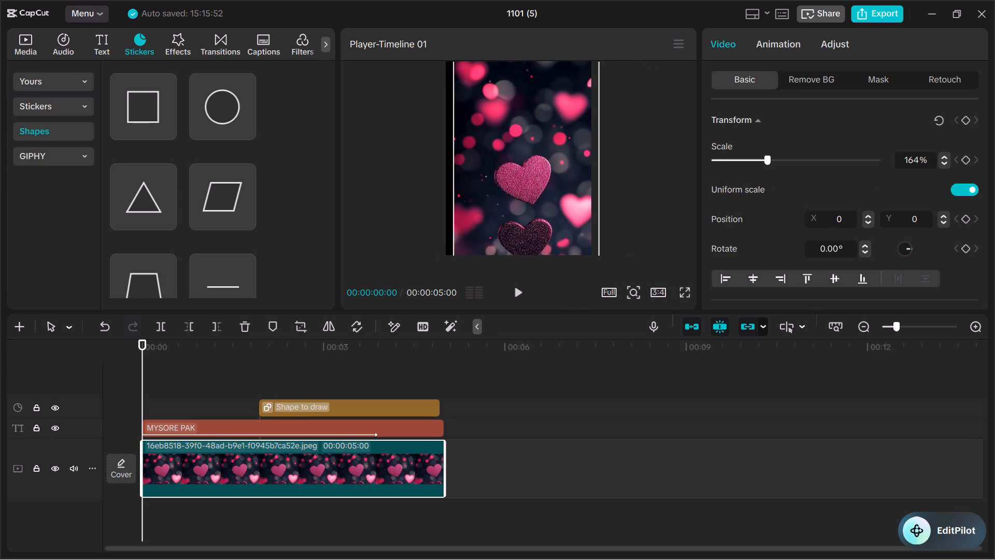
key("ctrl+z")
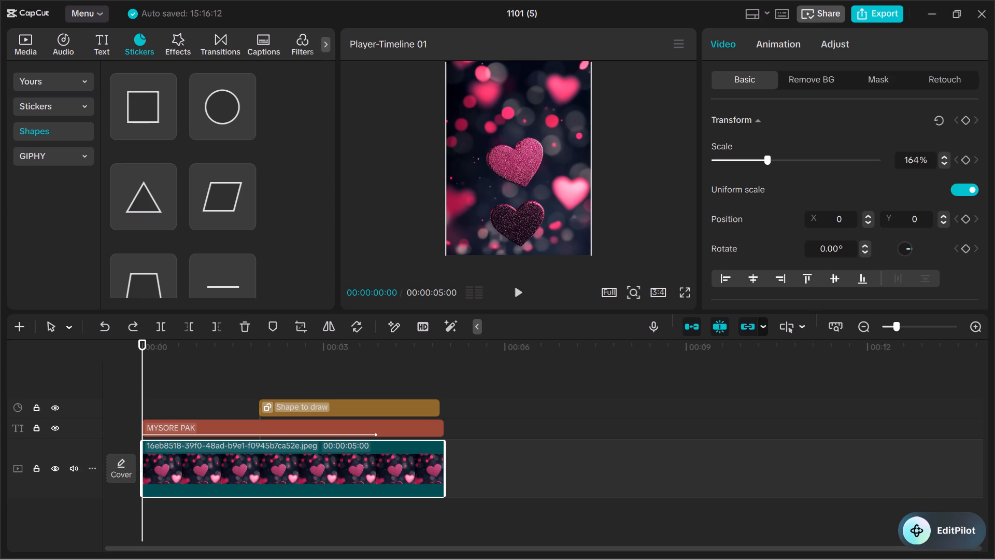
Select the Shape to draw clip and play the video, pausing within that clip at 00:00:04:11.
left_click(394, 409)
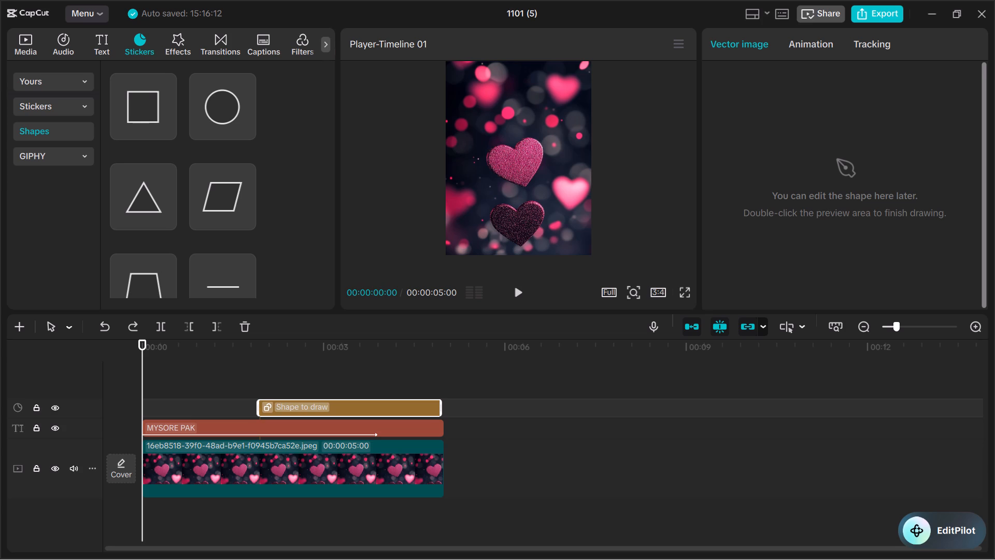
scroll(726, 148, "down", 3)
scroll(734, 154, "up", 5)
left_click(519, 287)
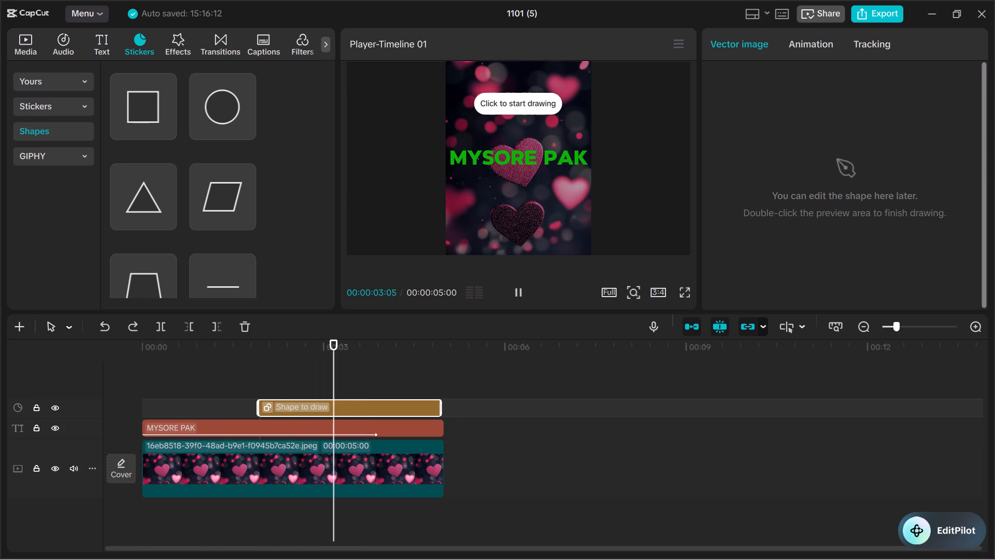
left_click(517, 286)
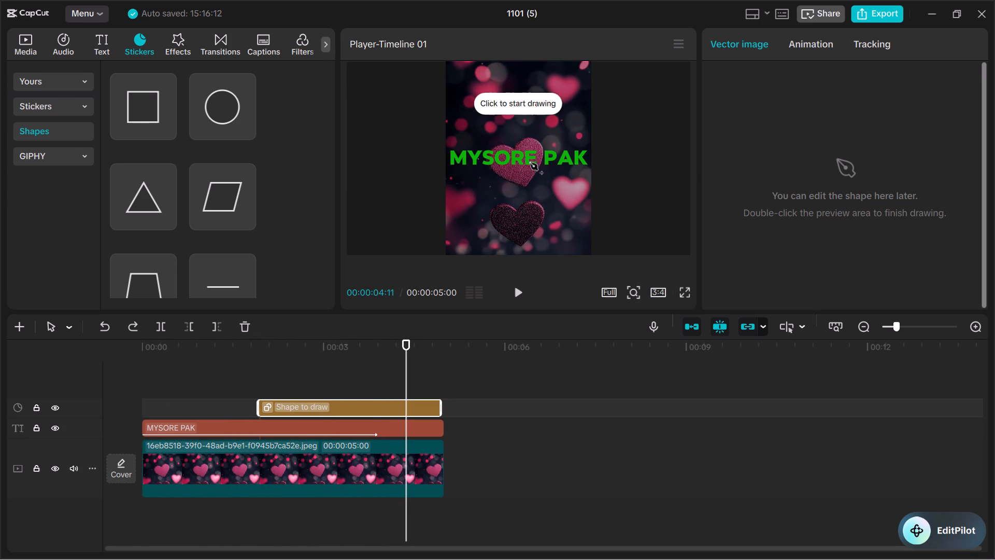
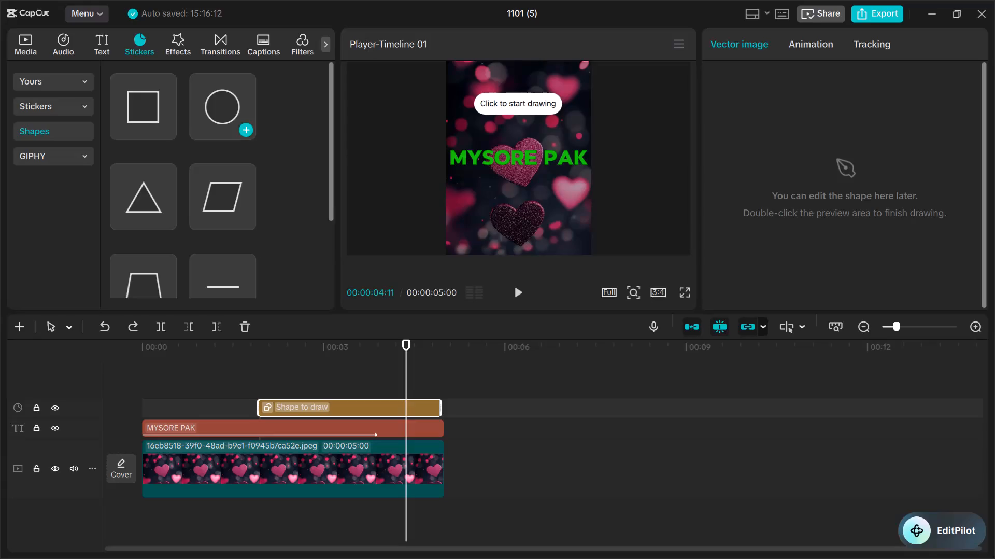
Preview the Default text preset and look through the project's Global edits options.
left_click(325, 45)
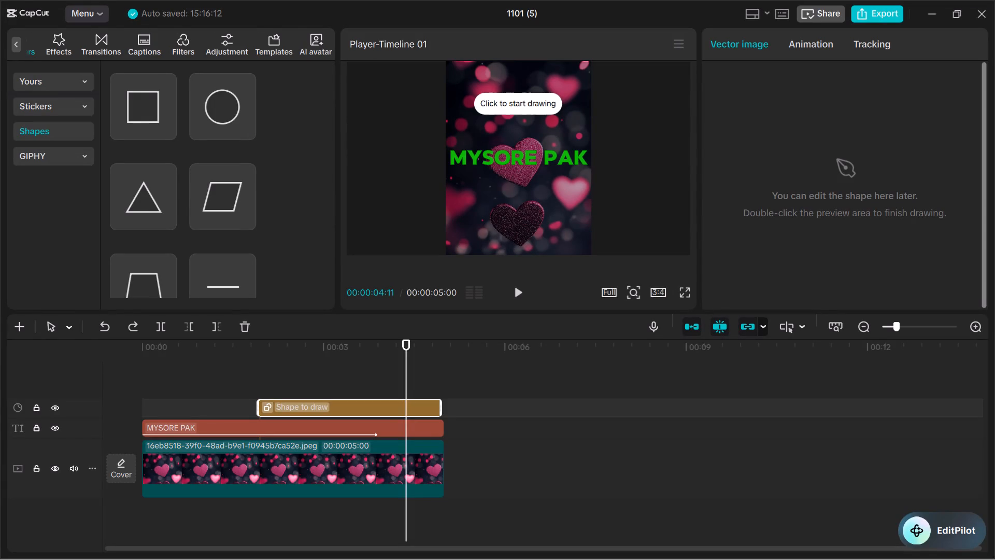
left_click(18, 40)
scroll(315, 443, "down", 3)
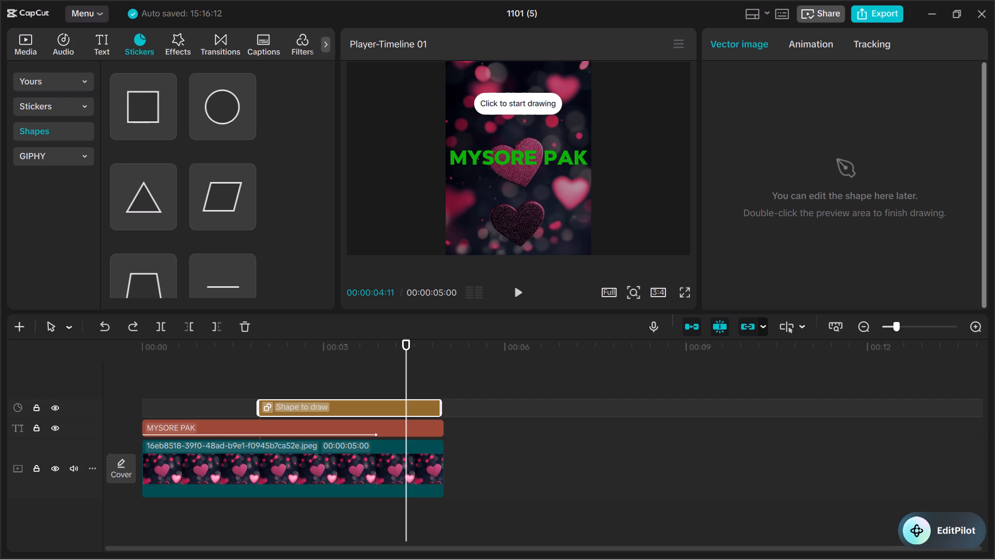
scroll(331, 470, "down", 5)
left_click(107, 43)
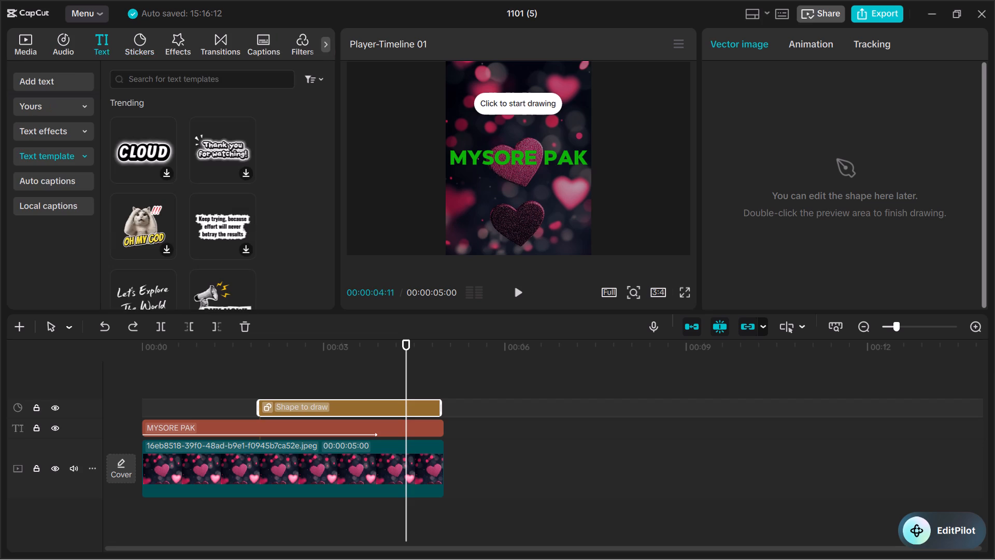
left_click(42, 82)
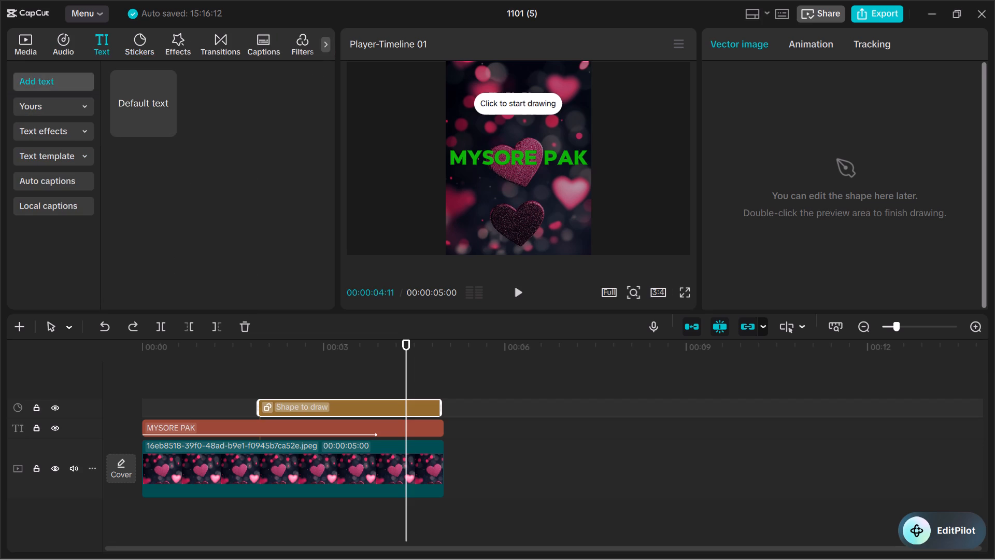
left_click(150, 93)
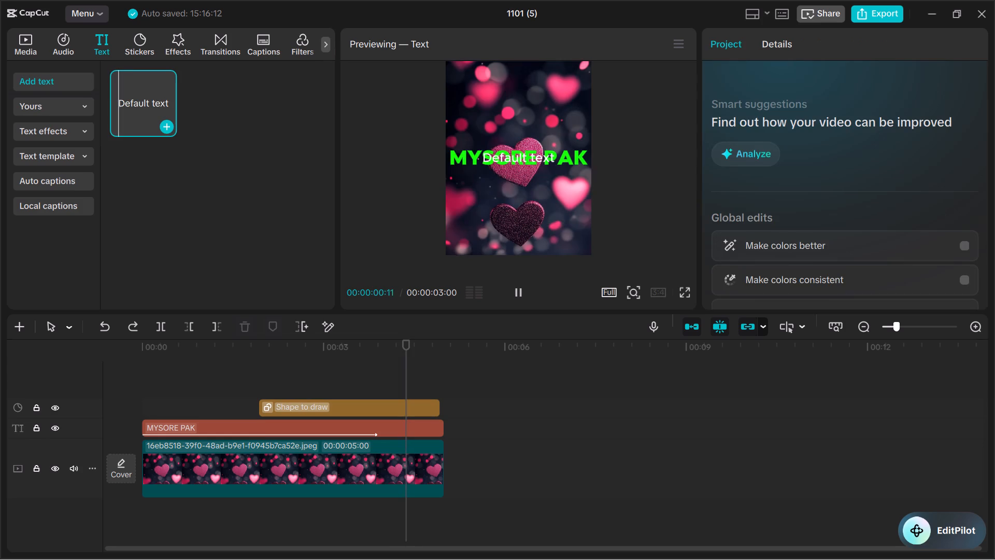
scroll(821, 177, "down", 1)
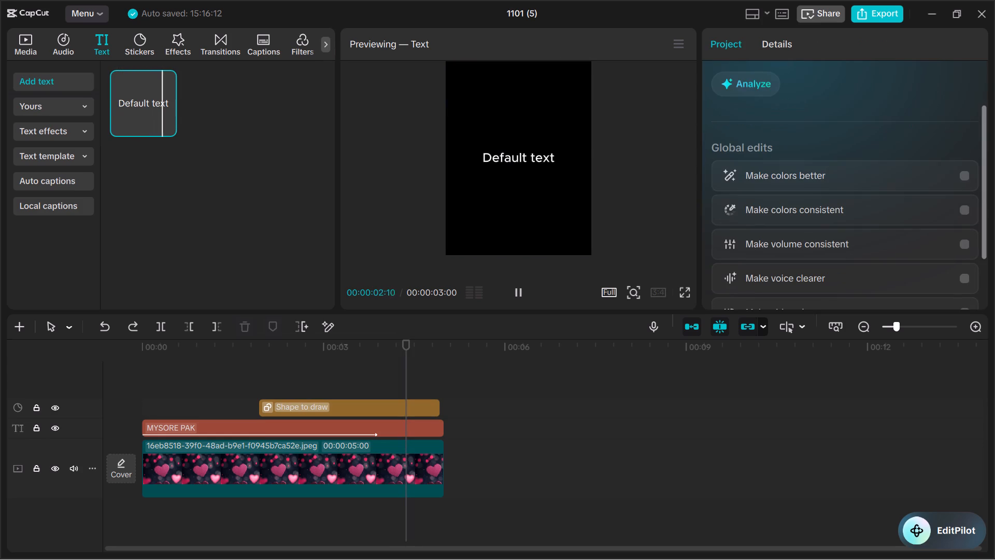
scroll(817, 211, "down", 1)
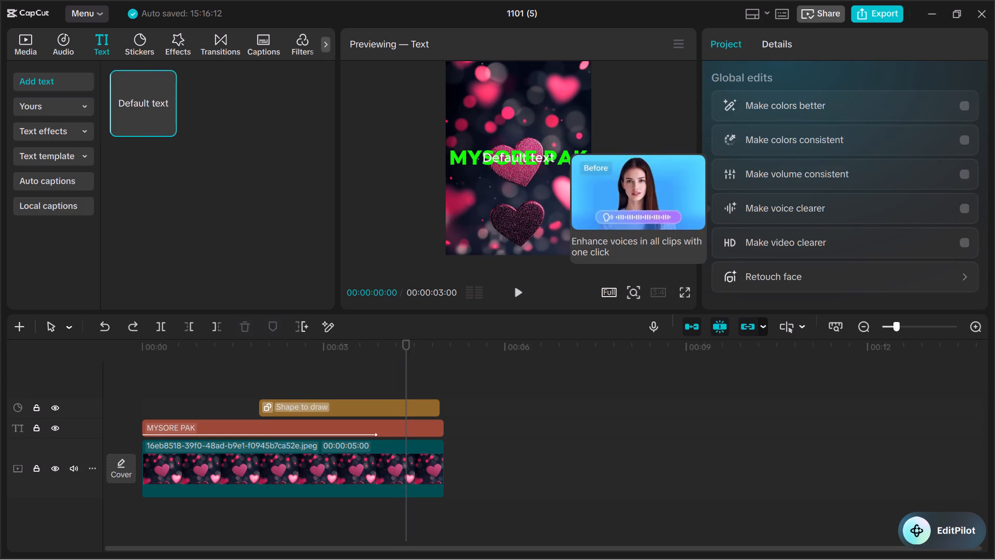
scroll(816, 209, "down", 2)
scroll(838, 255, "up", 3)
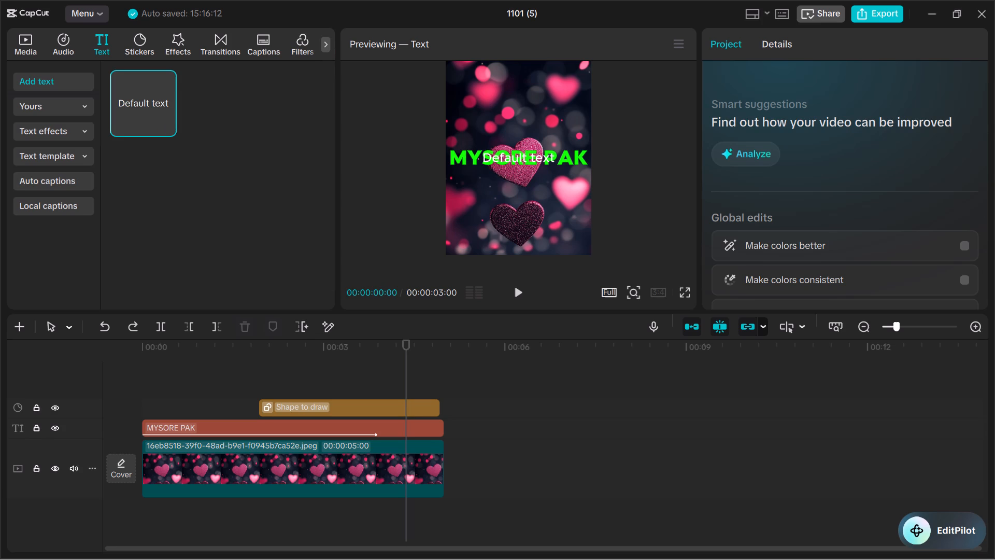
Browse the caption, media, audio, brand sticker and text resources, and review the project's Global edits again.
left_click(266, 40)
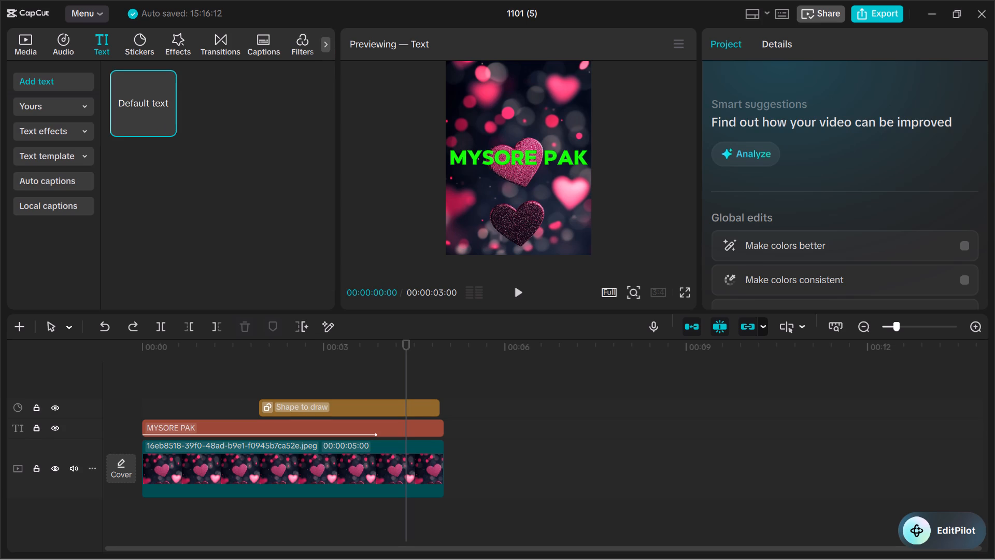
left_click(25, 45)
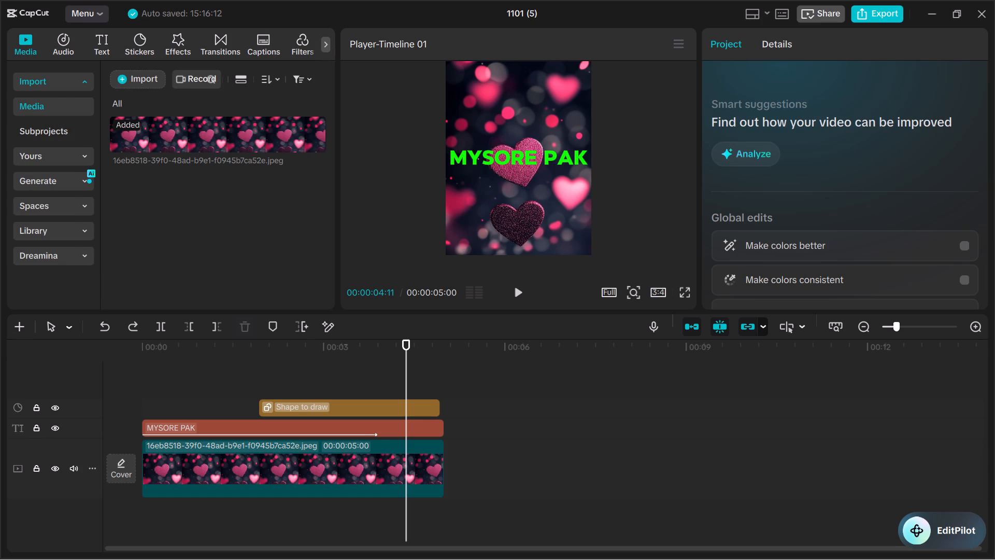
left_click(67, 44)
left_click(104, 52)
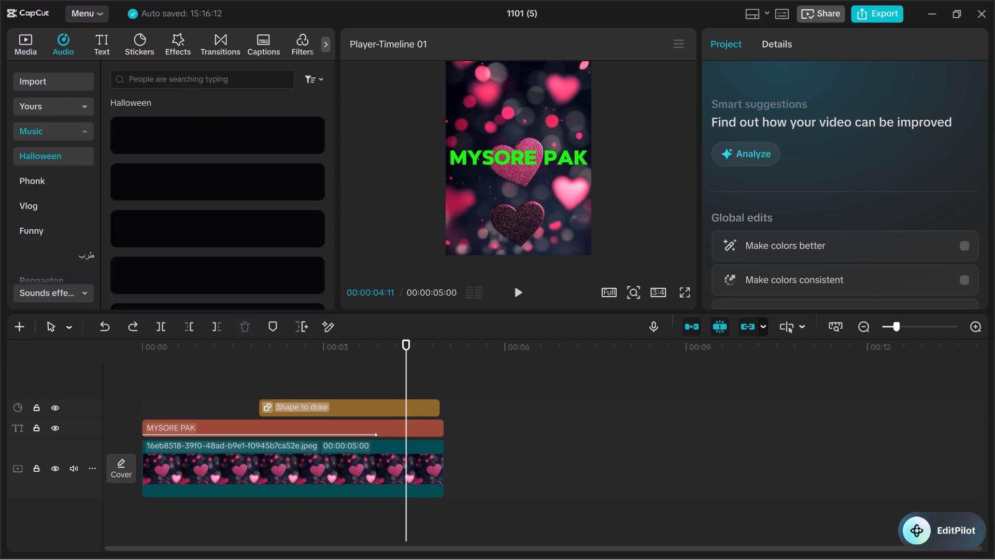
left_click(138, 37)
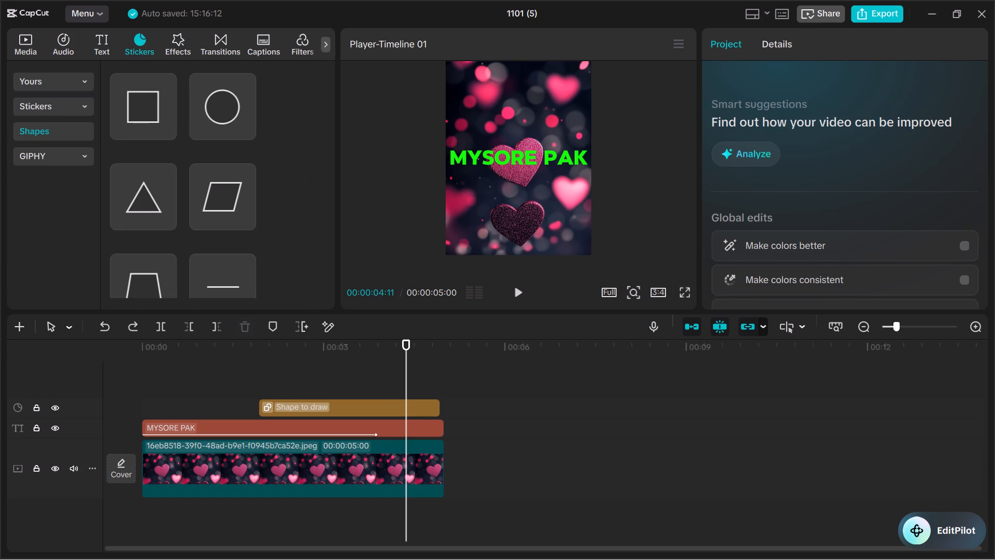
left_click(57, 80)
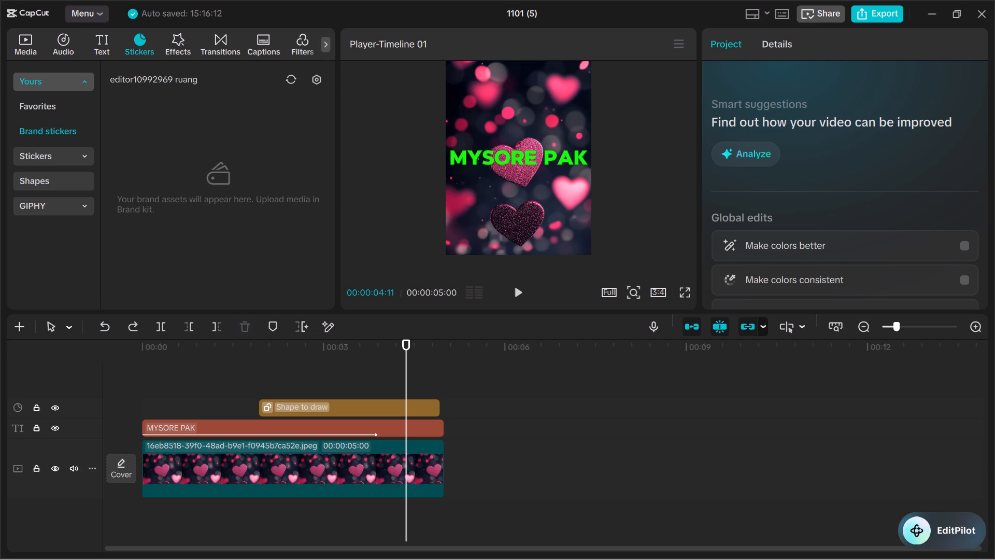
left_click(62, 128)
left_click(58, 45)
left_click(91, 48)
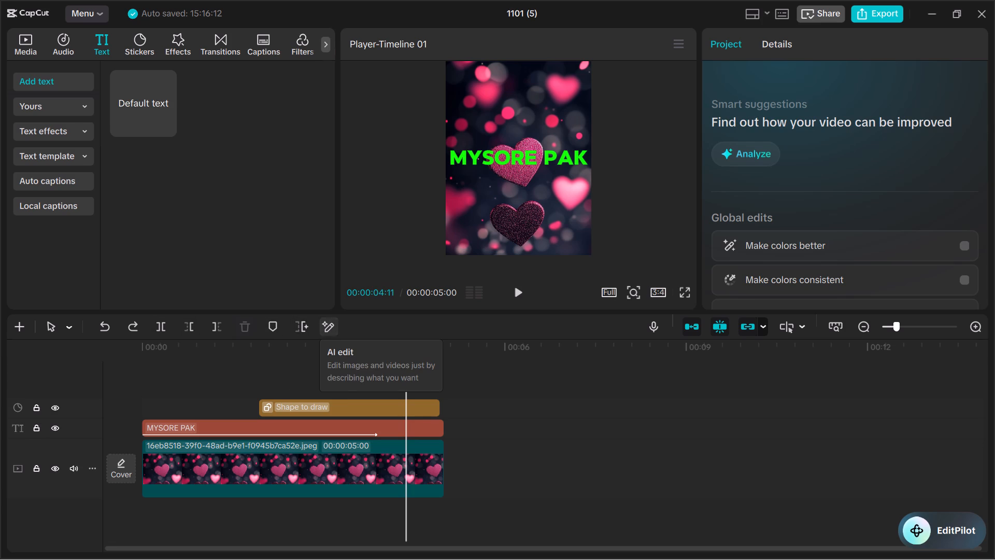
scroll(911, 179, "down", 4)
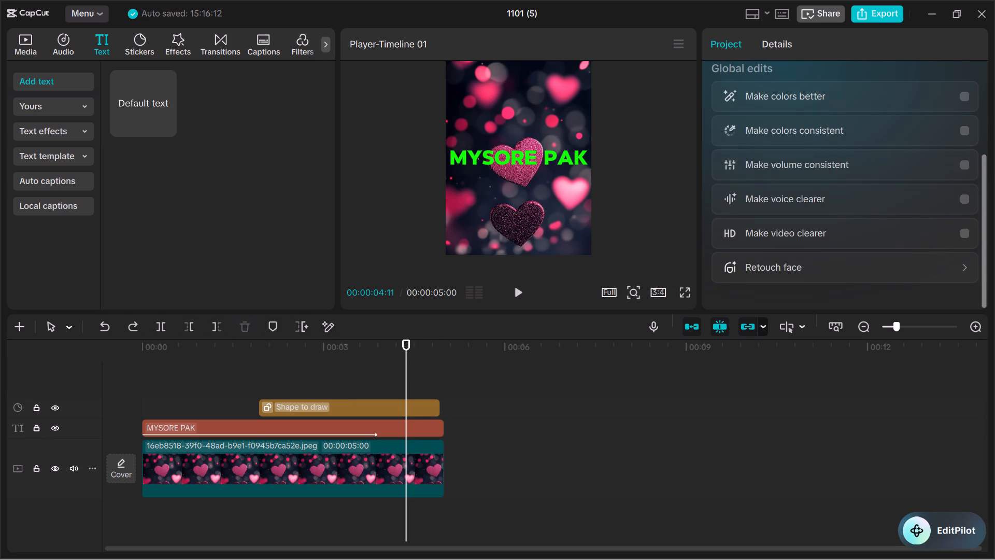
scroll(911, 178, "down", 5)
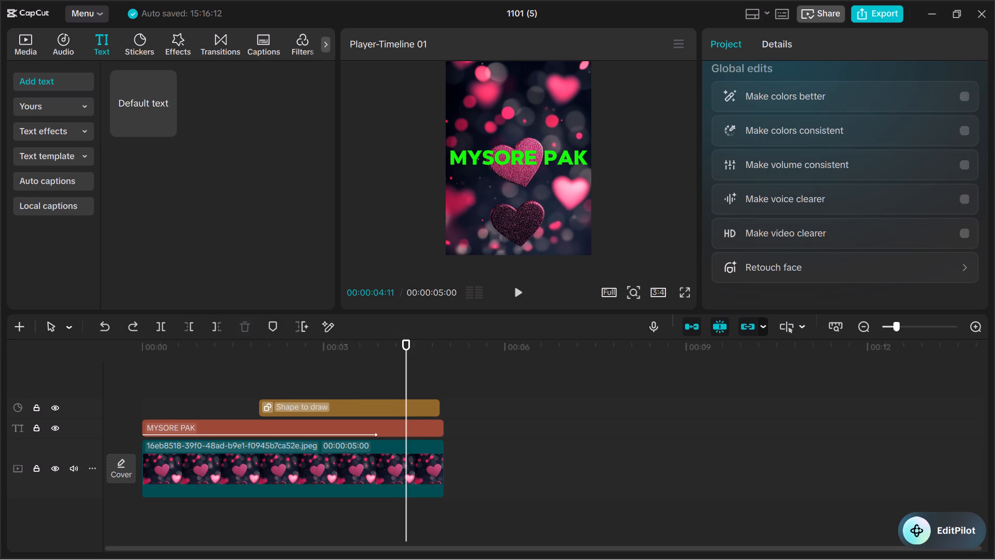
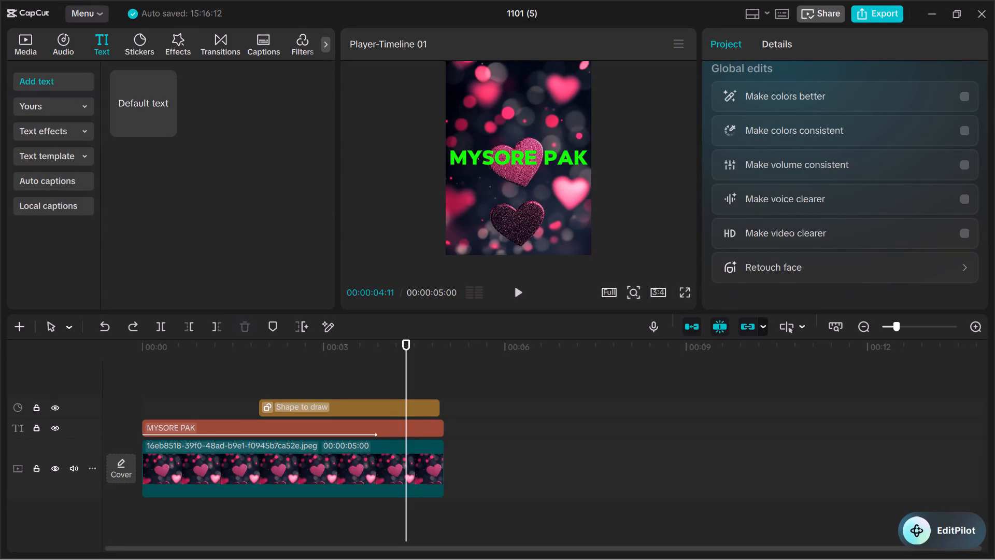
Browse the trending text templates and the list of text template categories.
left_click(52, 157)
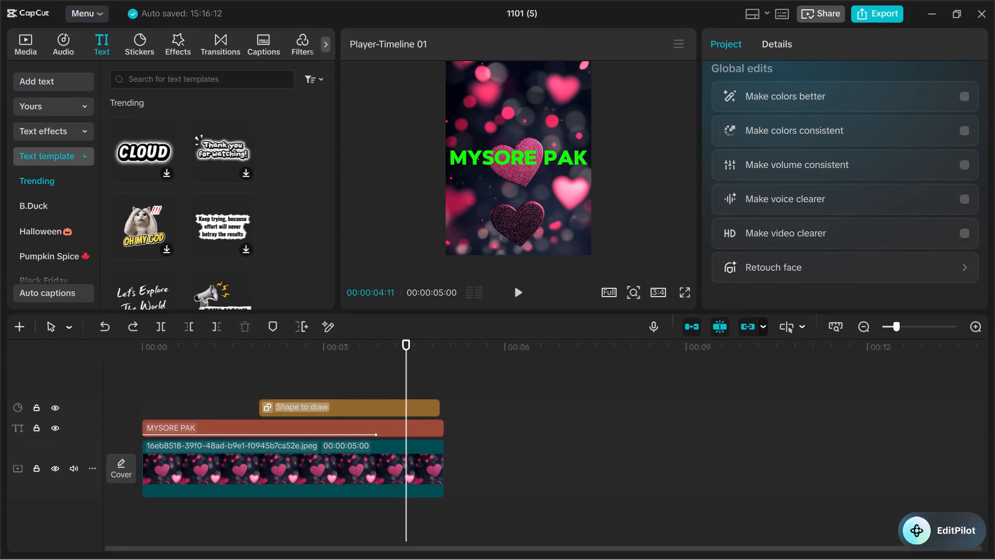
scroll(39, 205, "down", 2)
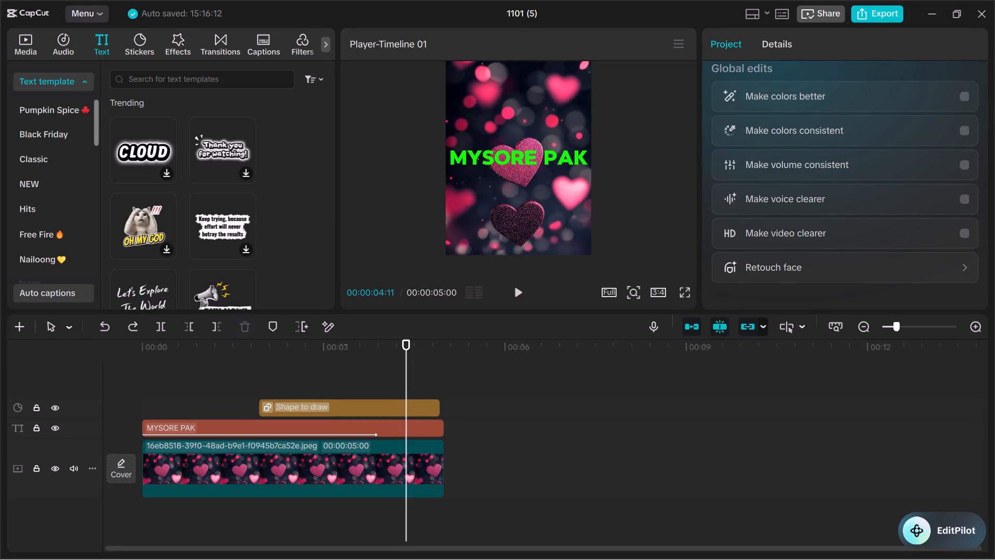
scroll(223, 113, "down", 4)
scroll(218, 123, "up", 3)
scroll(219, 135, "down", 1)
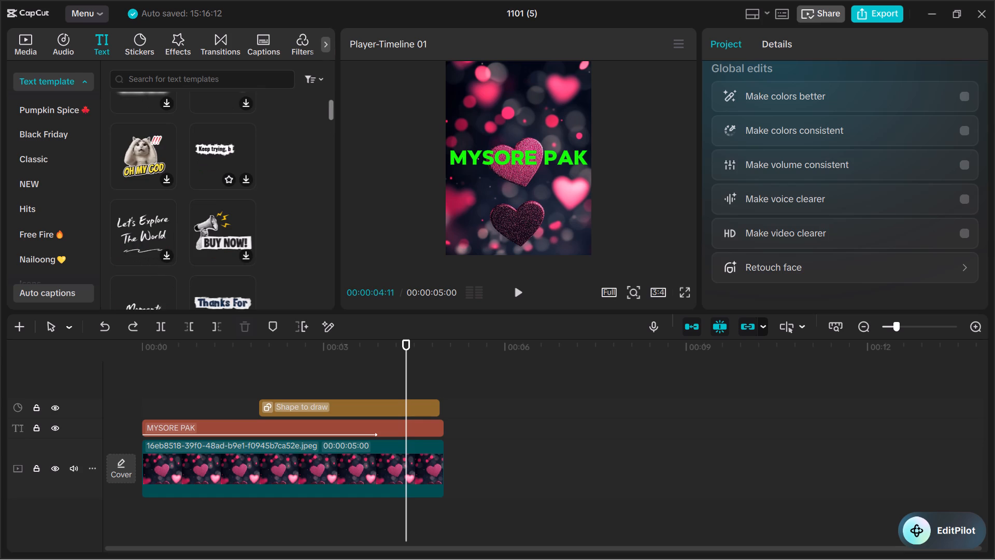
scroll(182, 146, "down", 6)
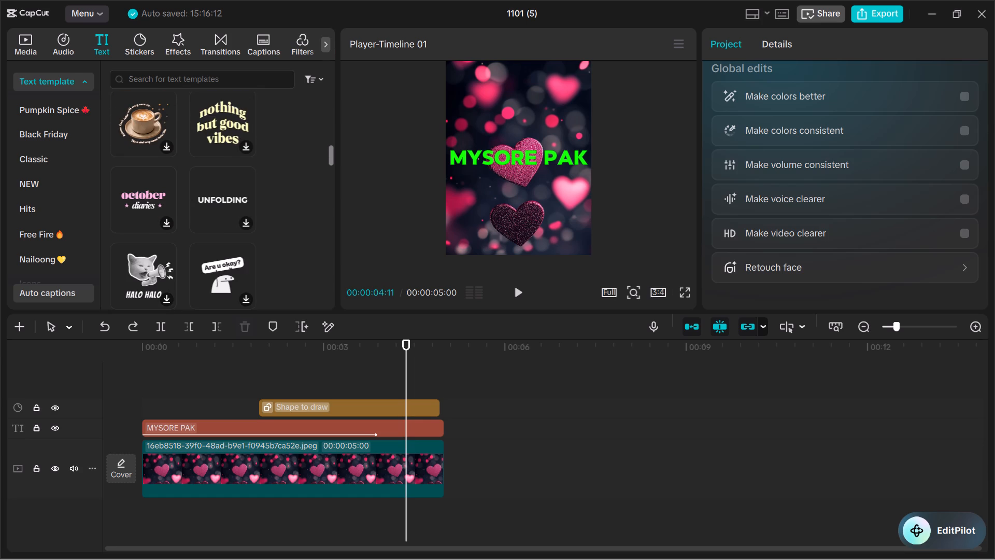
scroll(189, 142, "down", 2)
scroll(55, 205, "down", 3)
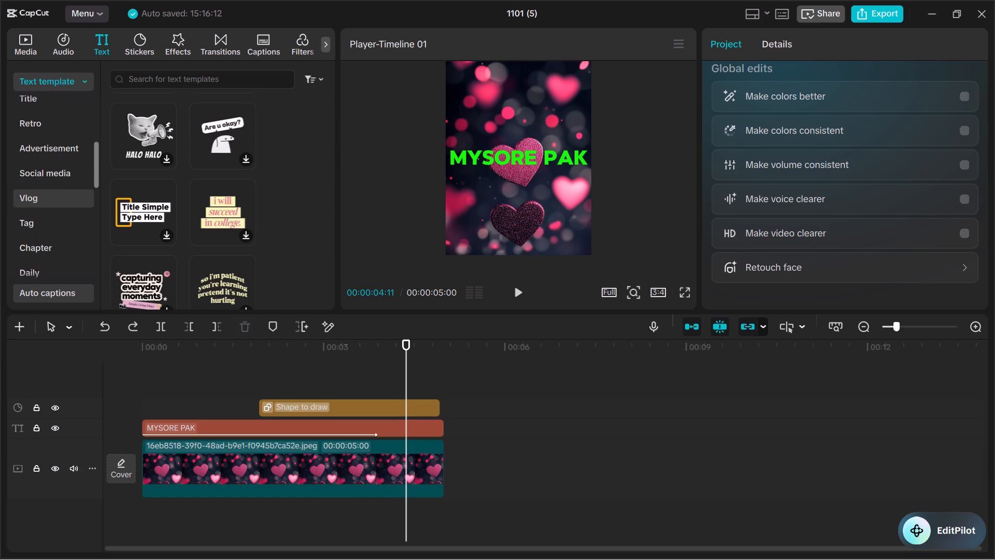
scroll(43, 192, "down", 8)
scroll(61, 273, "down", 3)
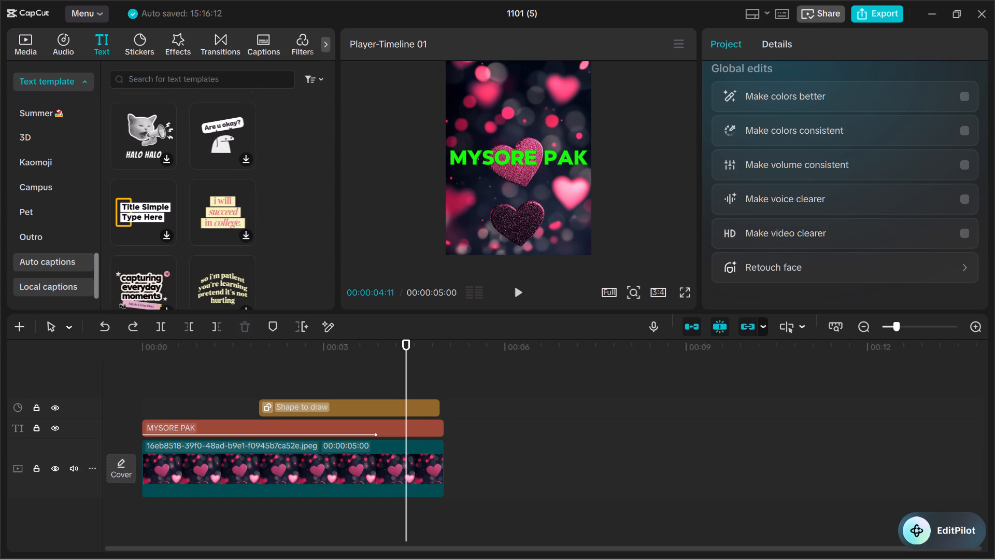
left_click(70, 89)
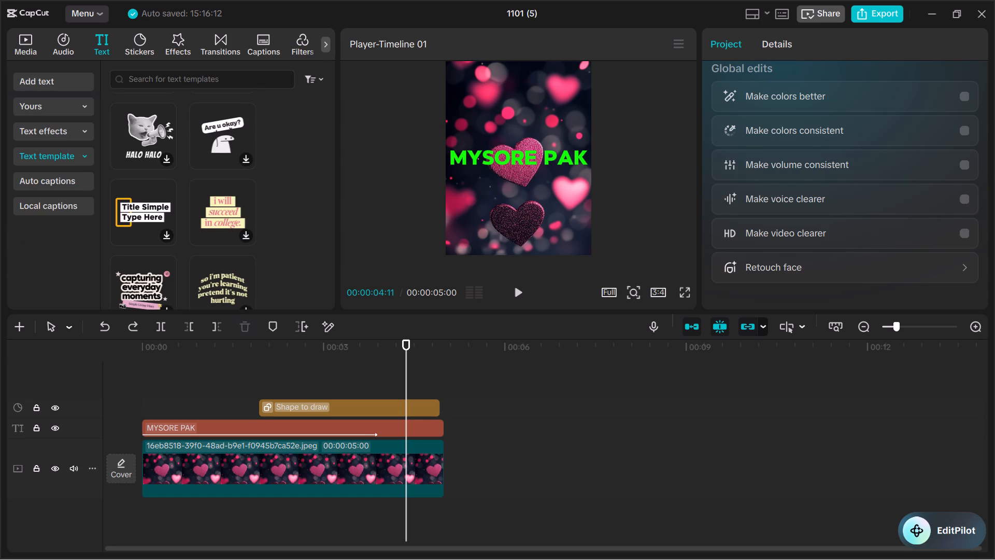
Look through the text effects, the favorite text items and the remaining resource categories.
left_click(60, 134)
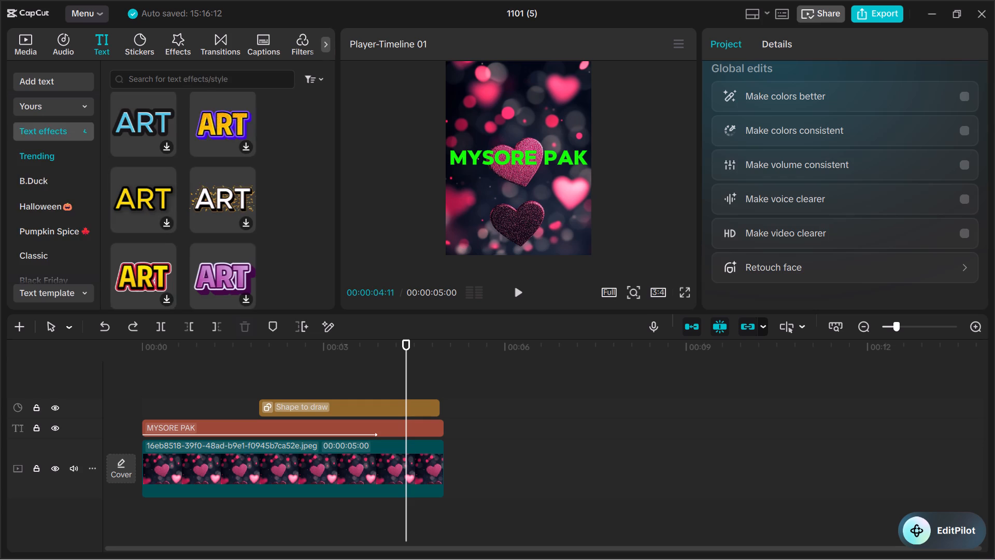
scroll(49, 201, "down", 1)
left_click(82, 82)
scroll(80, 131, "up", 1)
left_click(64, 114)
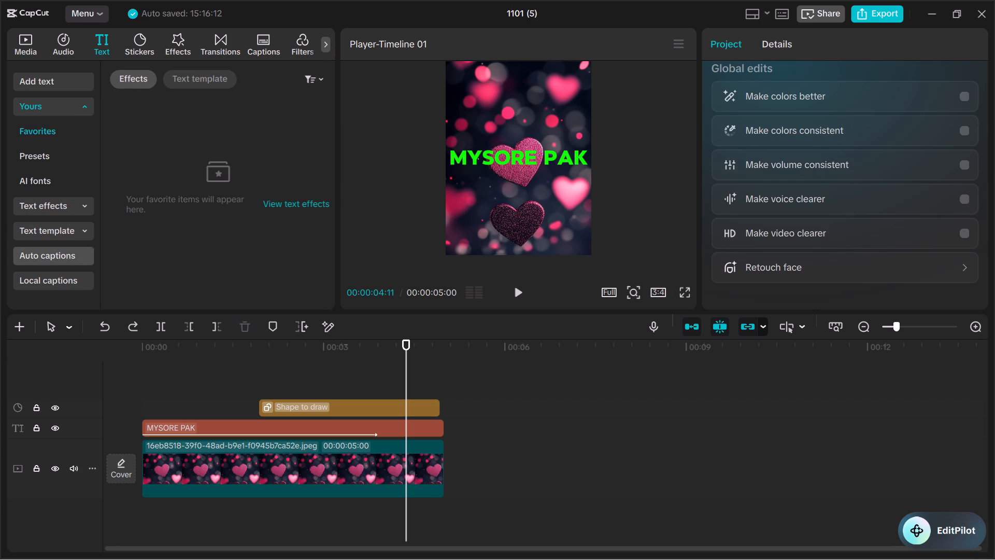
scroll(58, 260, "down", 4)
left_click(329, 41)
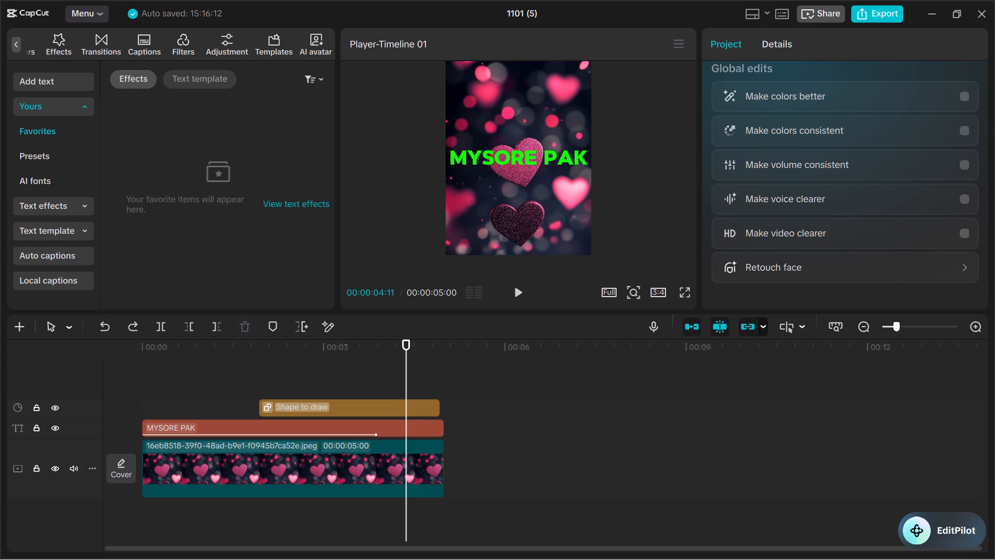
key("Return")
left_click(16, 41)
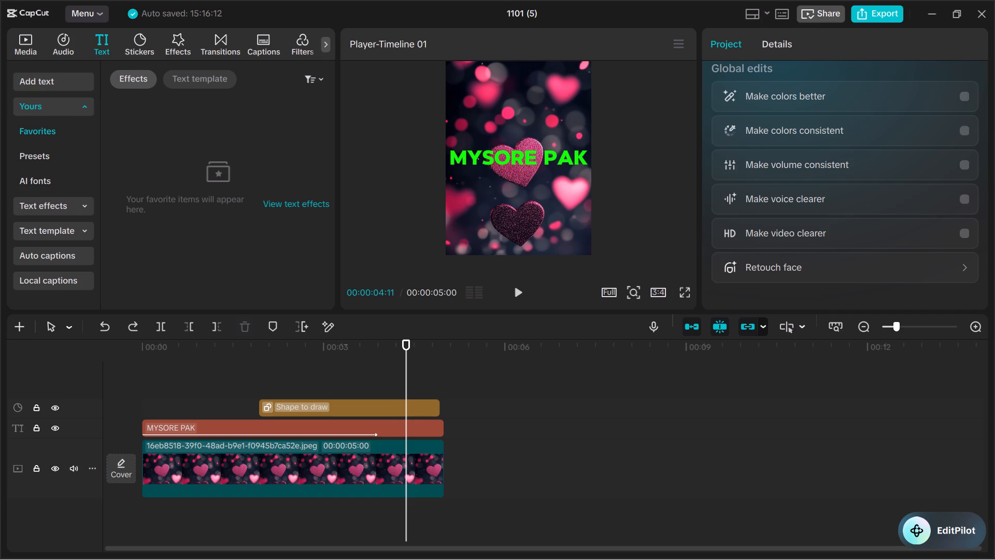
Add the Custom drawable shape from the sticker Shapes collection to the timeline at 00:00:04:11.
left_click(135, 47)
left_click(64, 162)
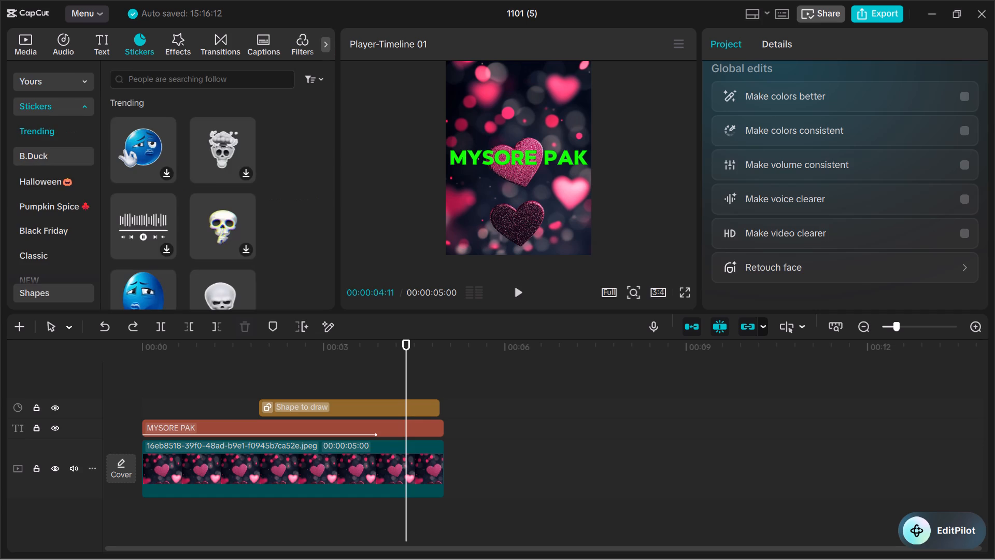
left_click(71, 102)
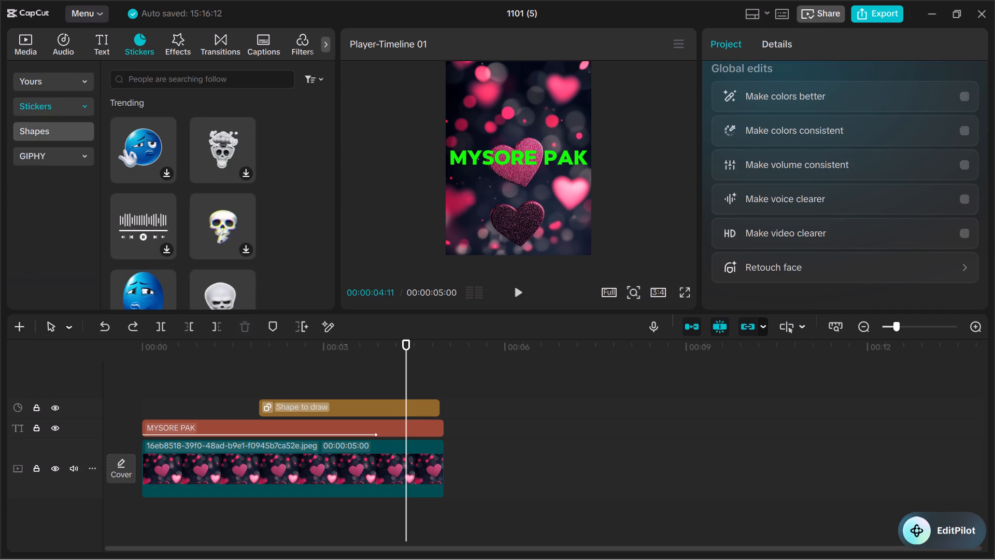
left_click(66, 137)
scroll(238, 179, "down", 6)
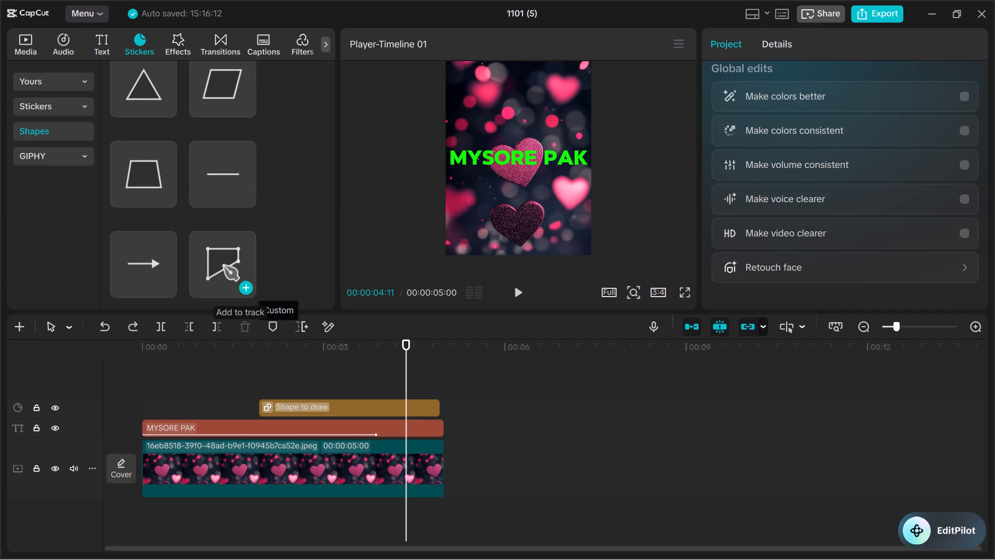
left_click(247, 285)
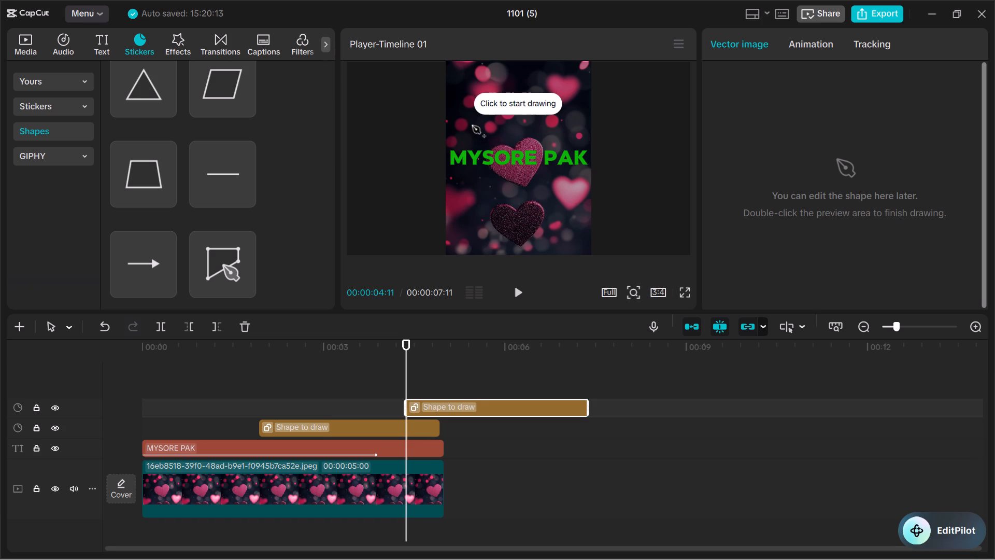
Start the custom shape with a small freehand curved loop around the start of the MYSORE PAK title.
left_click_drag(471, 127, 489, 183)
left_click_drag(489, 183, 461, 155)
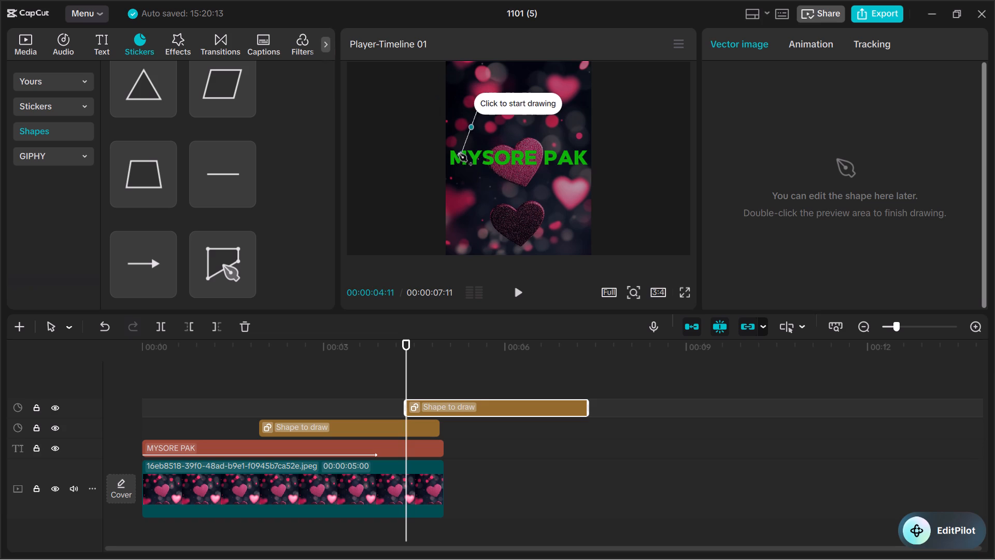
left_click_drag(461, 155, 456, 158)
left_click_drag(456, 158, 447, 185)
left_click(451, 184)
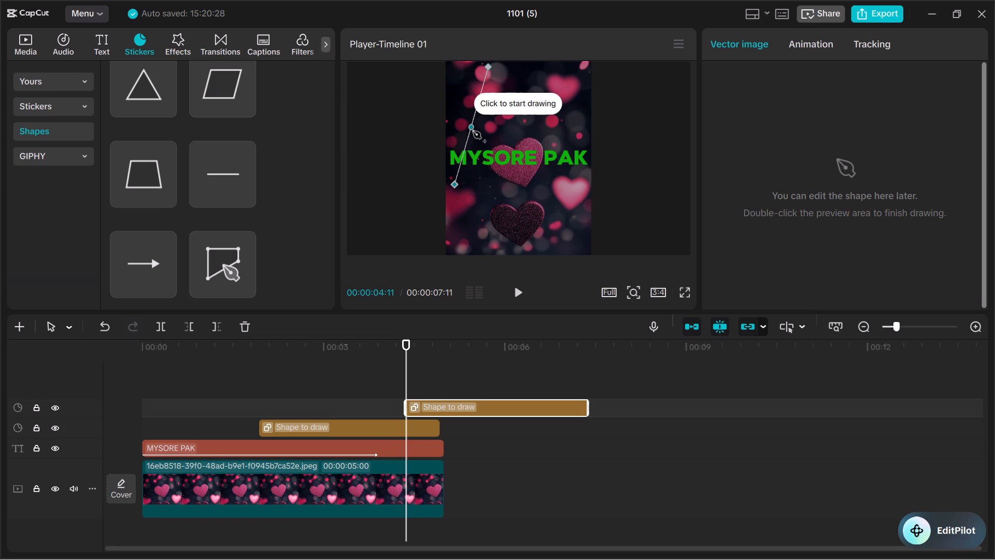
left_click_drag(475, 132, 443, 160)
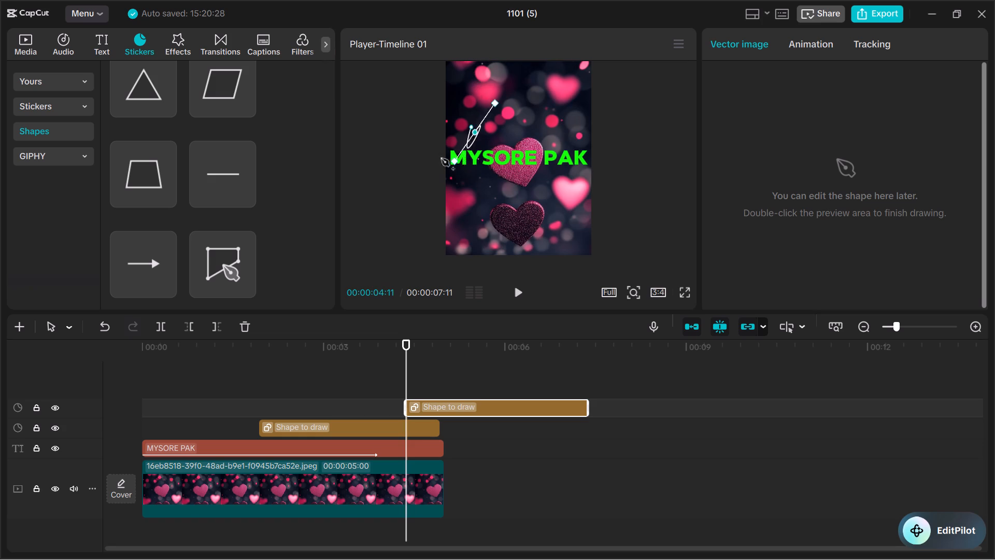
left_click_drag(443, 160, 449, 173)
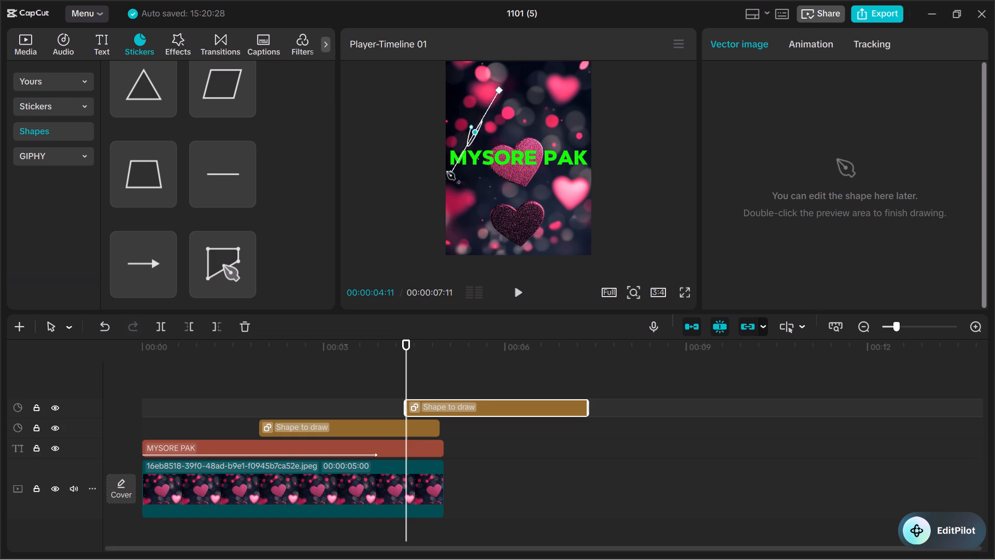
left_click_drag(449, 173, 494, 190)
left_click_drag(477, 137, 514, 160)
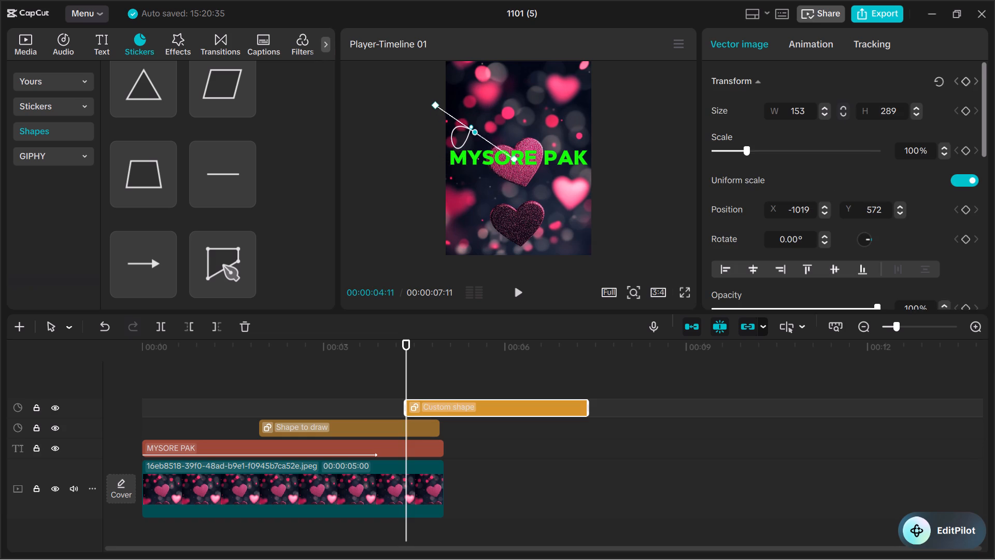
Extend the custom shape with curved loops across the whole MYSORE PAK title, to about 1573 wide by 504 high.
left_click_drag(514, 160, 518, 157)
left_click_drag(457, 129, 505, 173)
left_click_drag(505, 140, 495, 150)
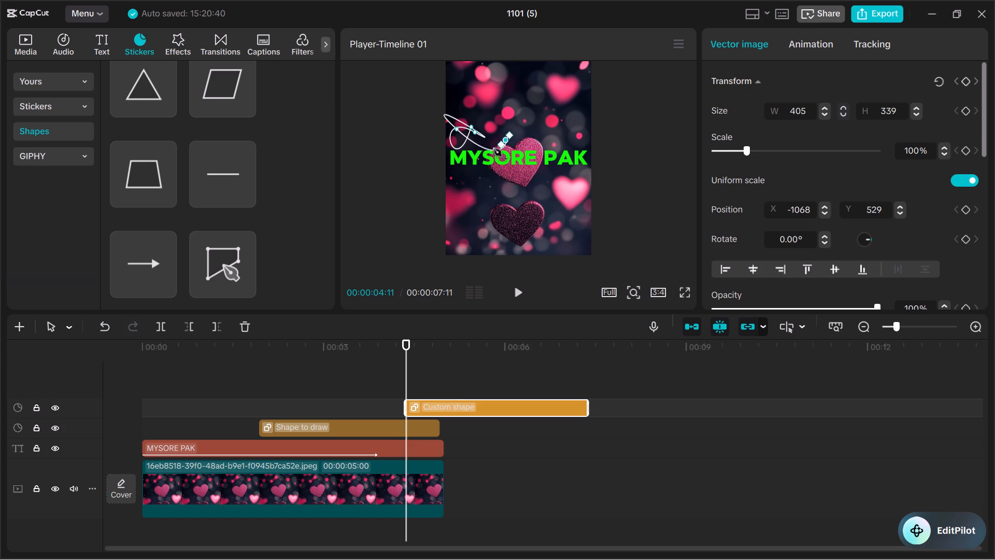
left_click_drag(495, 150, 470, 189)
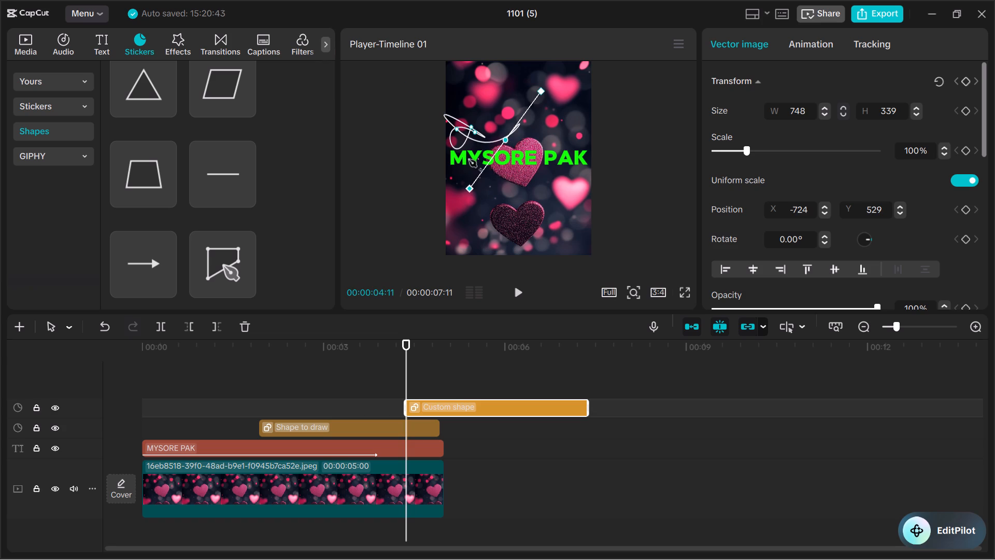
left_click_drag(455, 156, 515, 191)
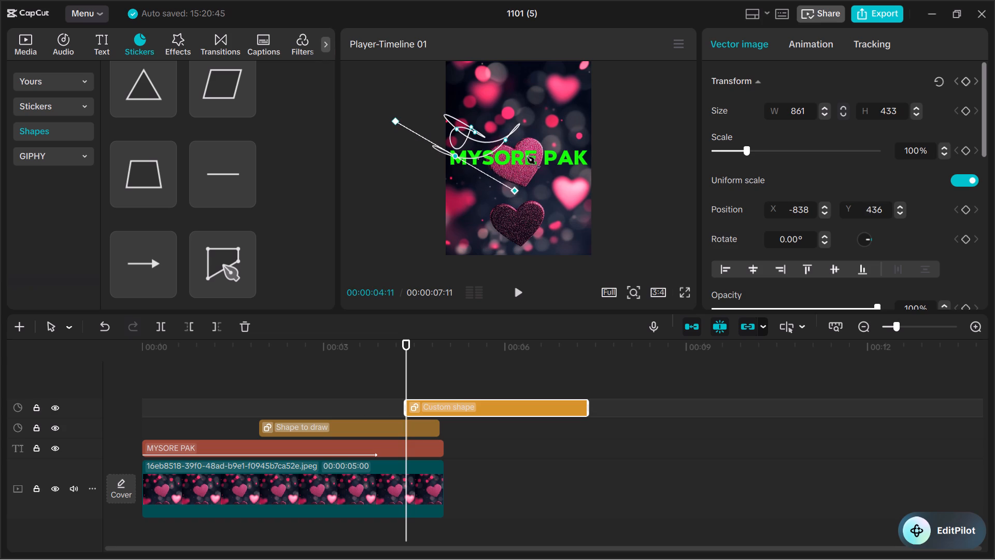
left_click_drag(539, 151, 485, 185)
left_click_drag(515, 150, 546, 187)
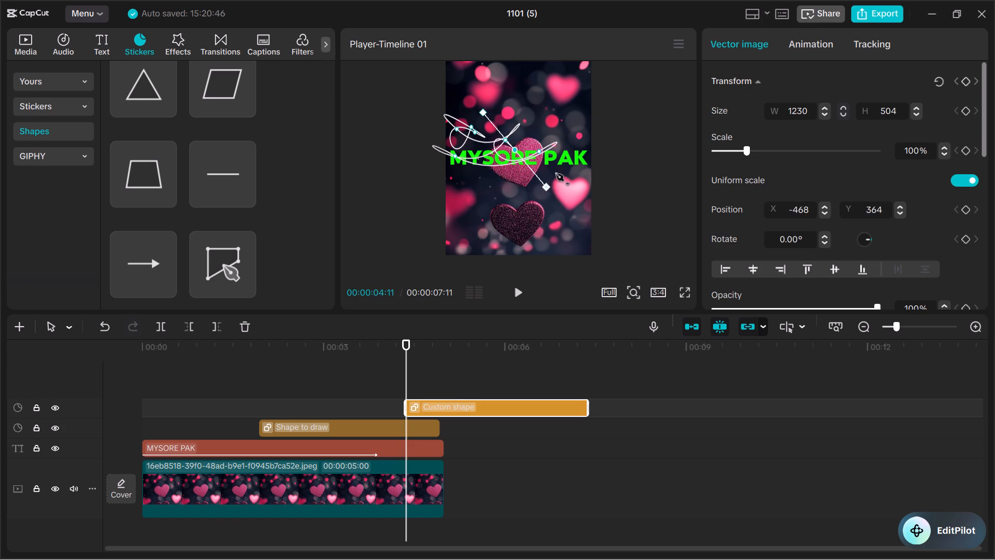
left_click_drag(574, 155, 520, 188)
left_click_drag(490, 157, 499, 195)
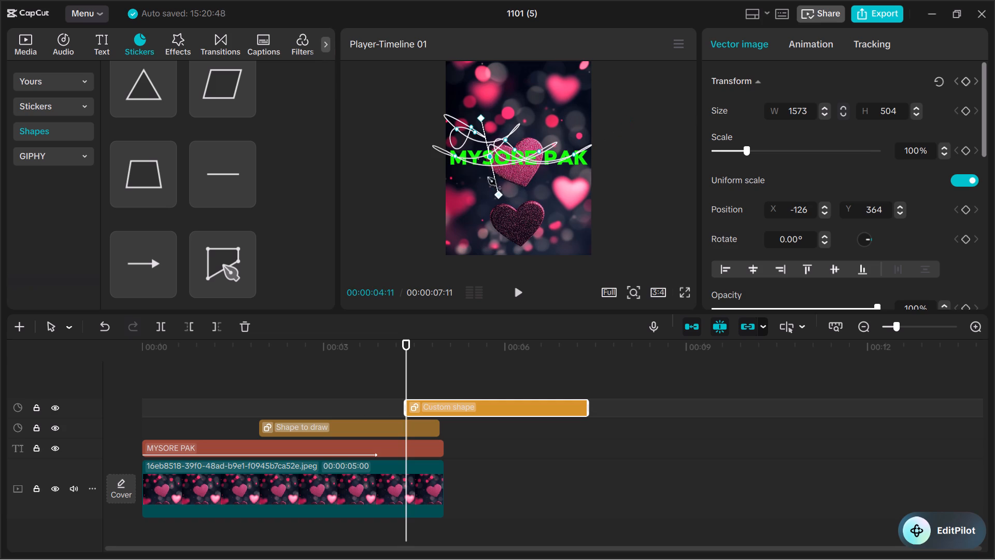
left_click_drag(490, 148, 523, 194)
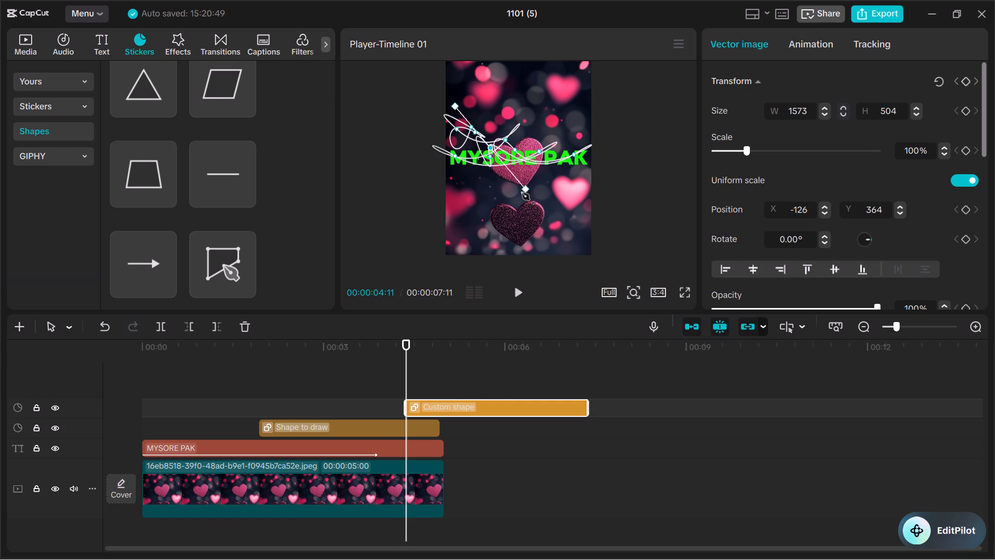
left_click_drag(523, 194, 521, 196)
Extend the custom shape with large curved loops above and below the MYSORE PAK title, to about 1573 wide by 1518 high.
left_click_drag(489, 178, 577, 146)
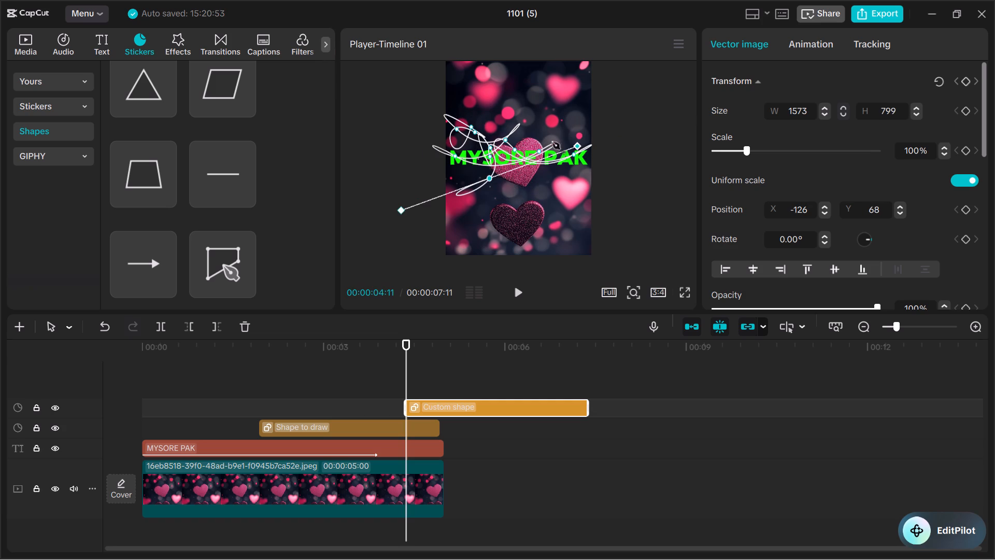
left_click_drag(530, 128, 470, 201)
left_click_drag(460, 185, 461, 183)
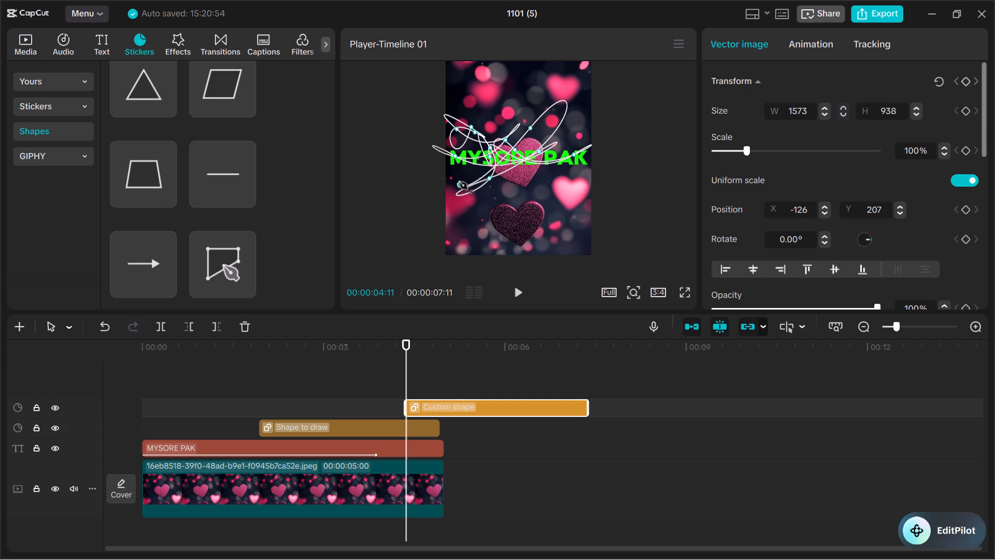
left_click_drag(461, 183, 528, 121)
left_click_drag(480, 121, 548, 221)
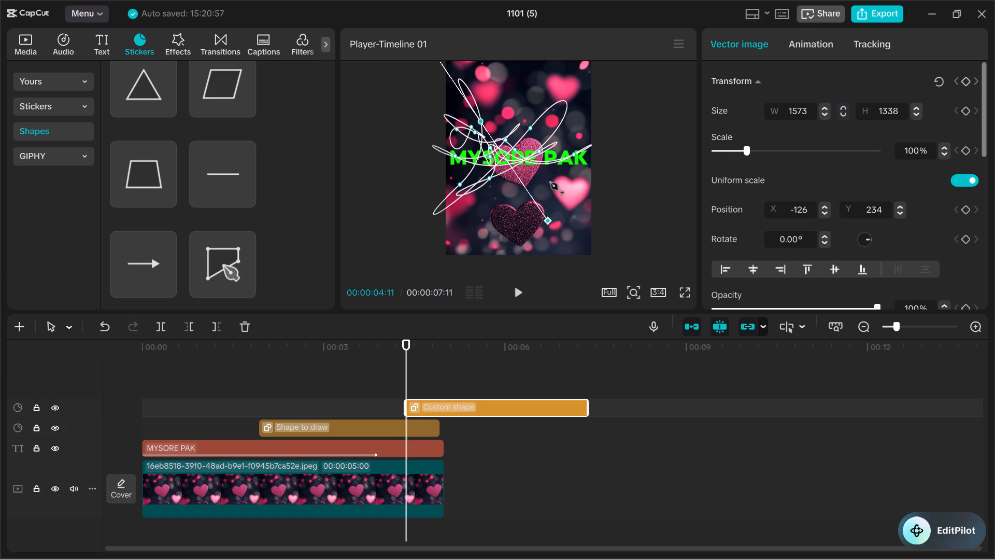
left_click_drag(505, 109, 575, 199)
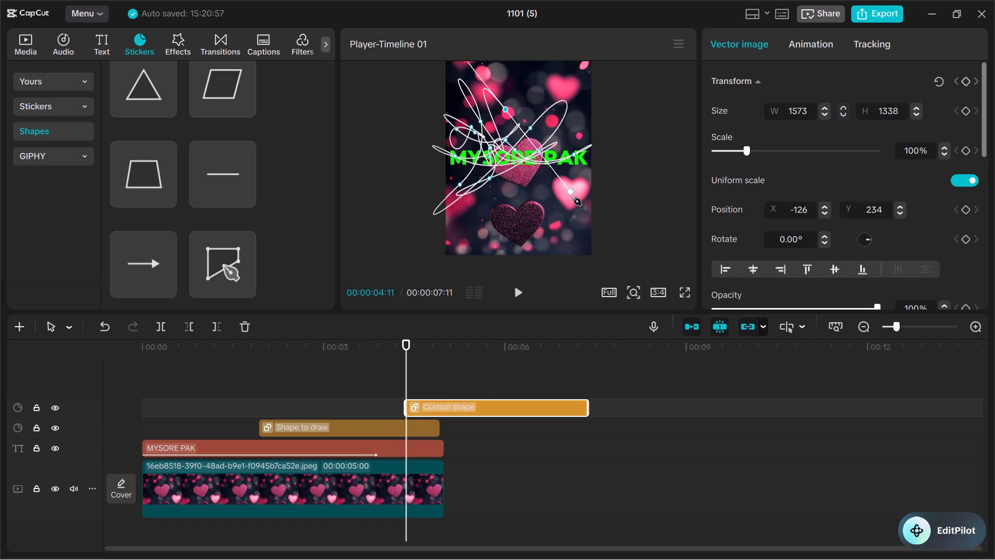
left_click_drag(575, 199, 575, 200)
left_click_drag(534, 204, 600, 133)
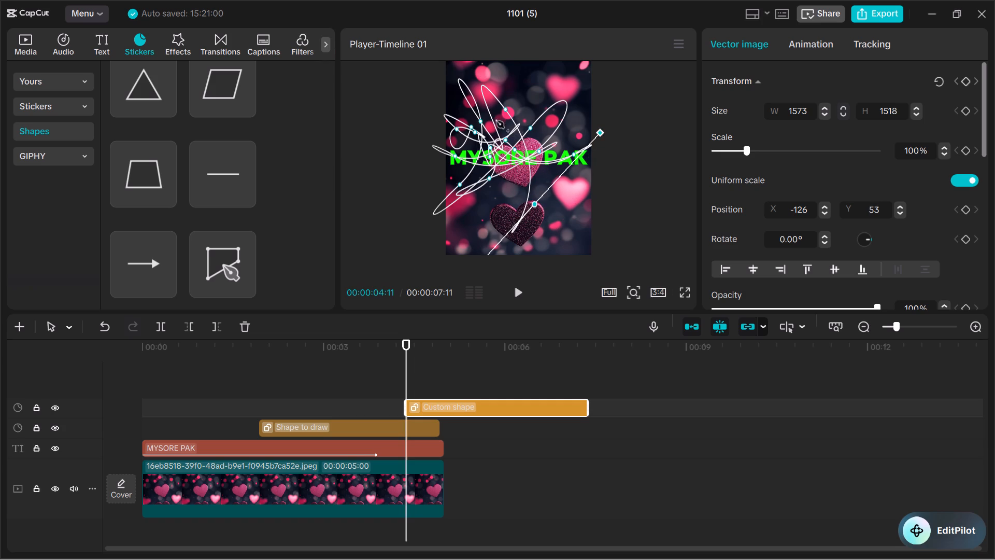
left_click_drag(495, 119, 569, 194)
left_click_drag(520, 177, 571, 184)
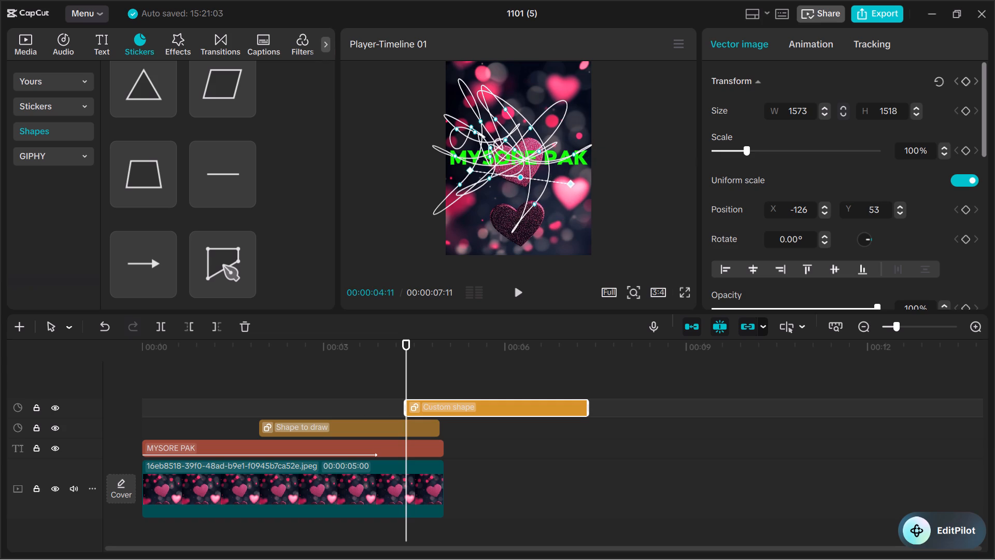
Set the custom shape's stroke weight to 49.
scroll(802, 205, "down", 1)
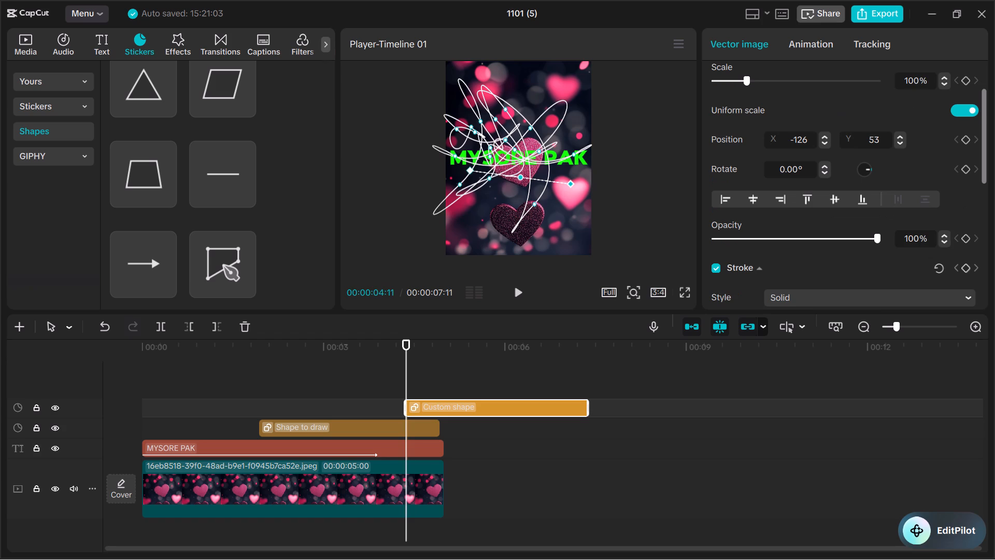
scroll(831, 186, "down", 3)
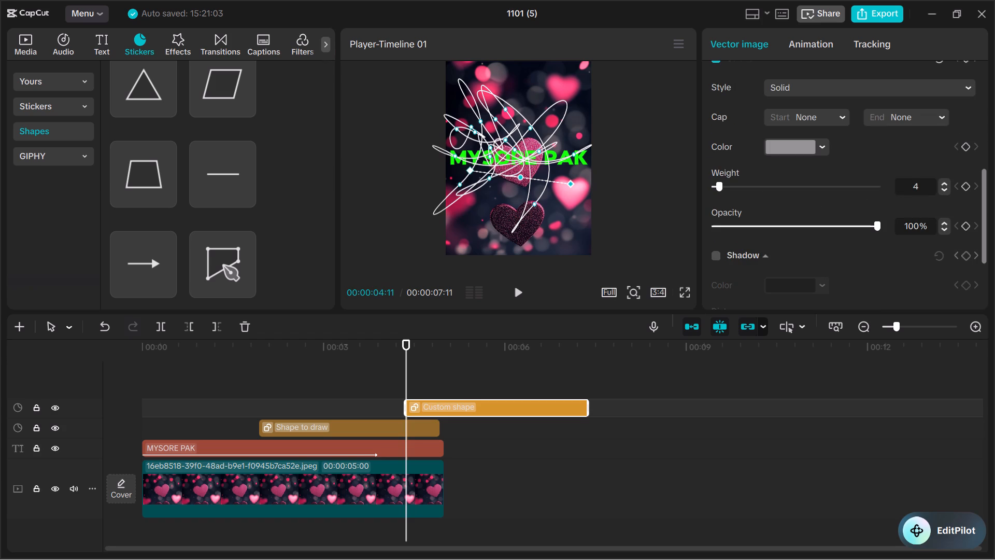
left_click_drag(719, 184, 765, 188)
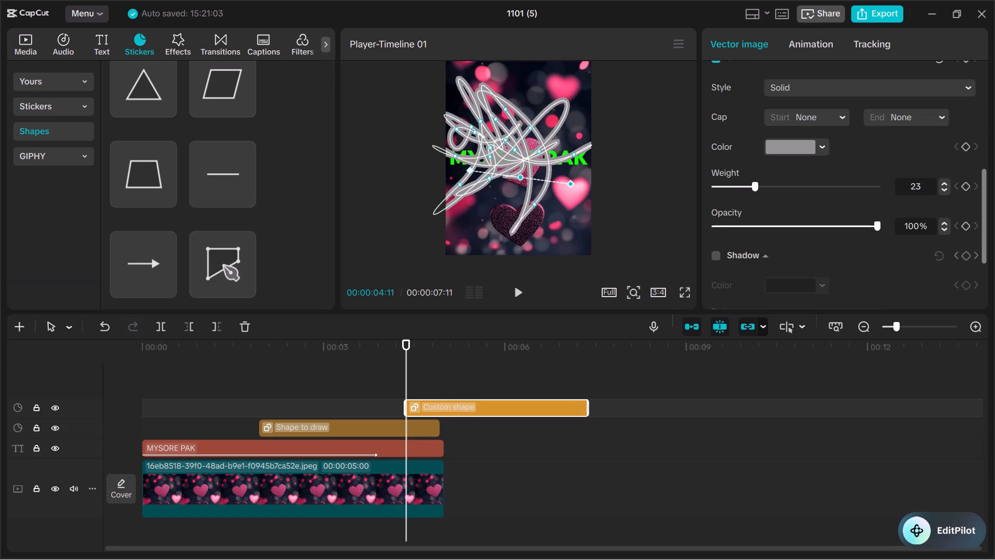
left_click_drag(765, 188, 793, 193)
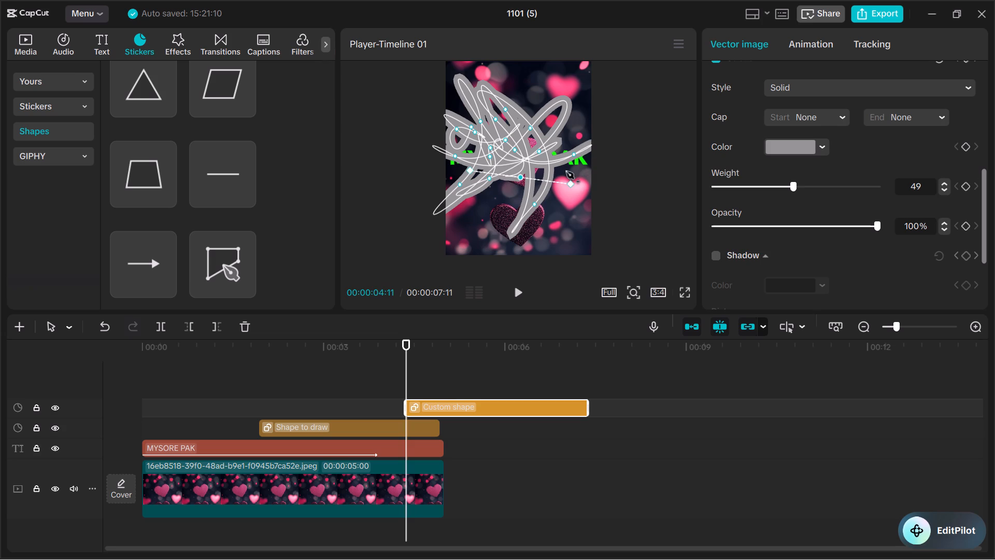
Extend the custom shape with more curved loops over the end of the MYSORE PAK title, to about 1844 wide by 1518 high.
left_click_drag(559, 194, 595, 143)
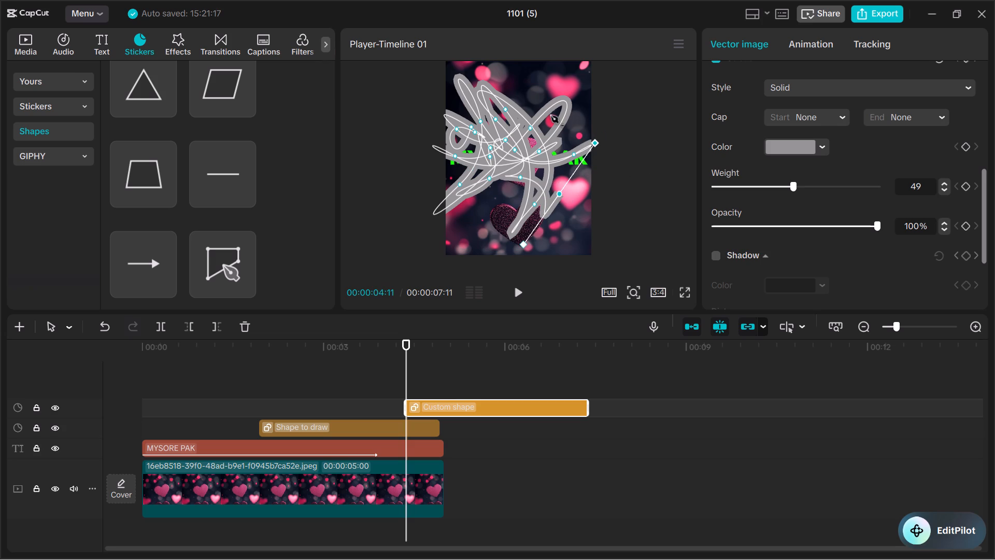
left_click_drag(552, 117, 606, 192)
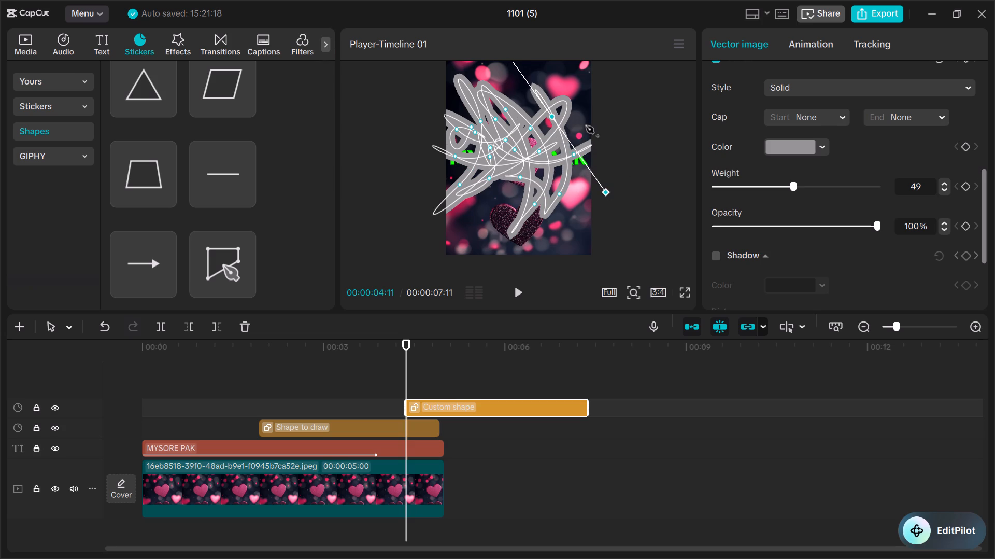
left_click_drag(588, 127, 532, 197)
left_click_drag(575, 115, 606, 206)
left_click_drag(545, 188, 613, 193)
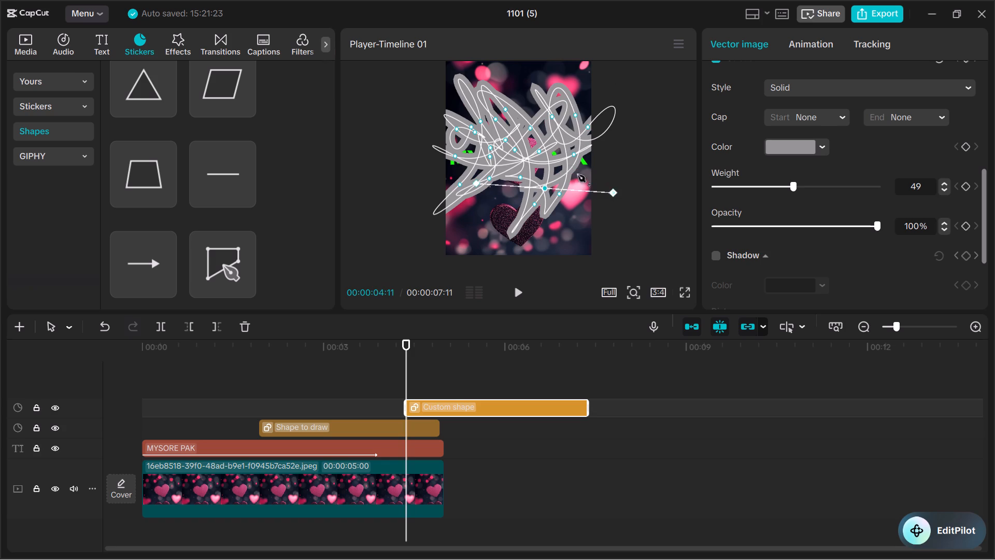
left_click_drag(561, 160, 601, 205)
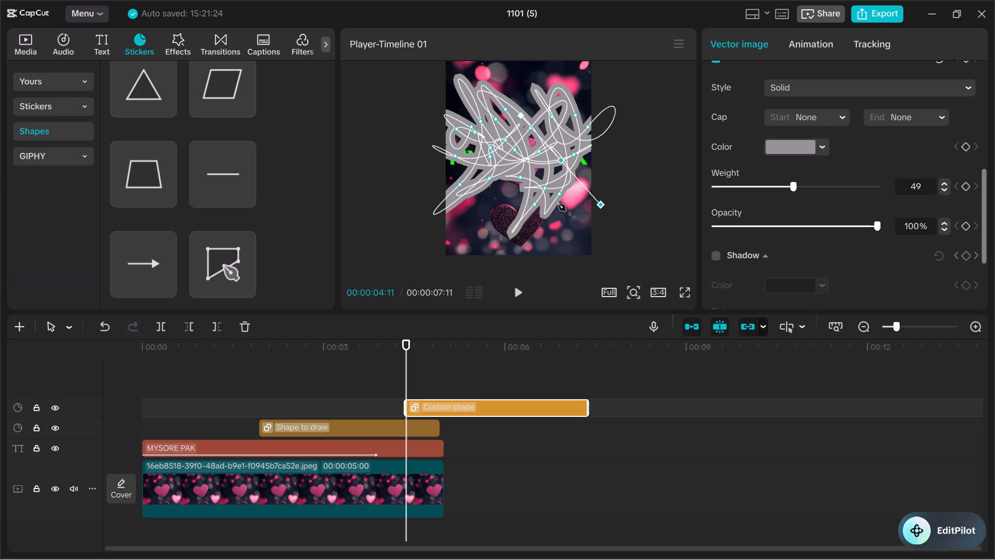
left_click_drag(585, 177, 515, 184)
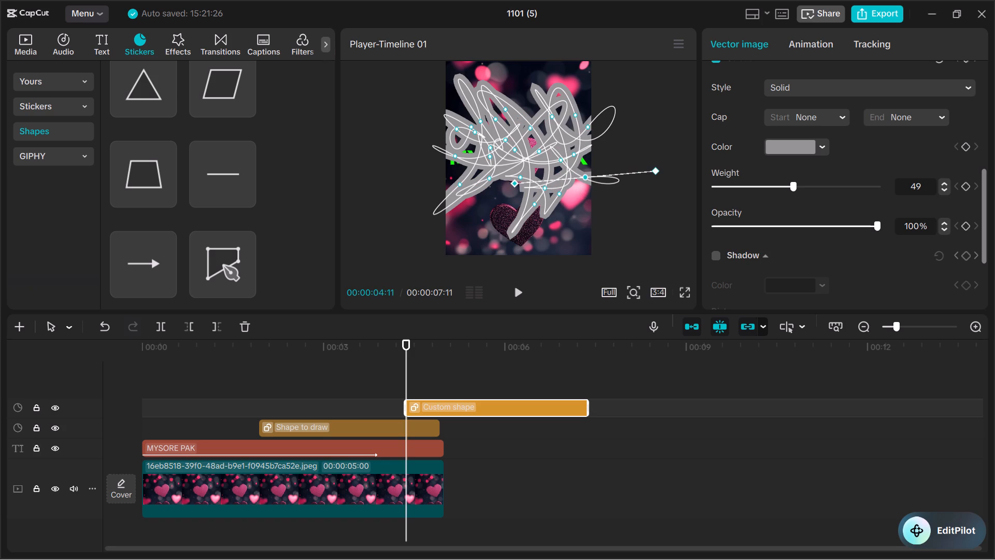
left_click_drag(577, 168, 510, 183)
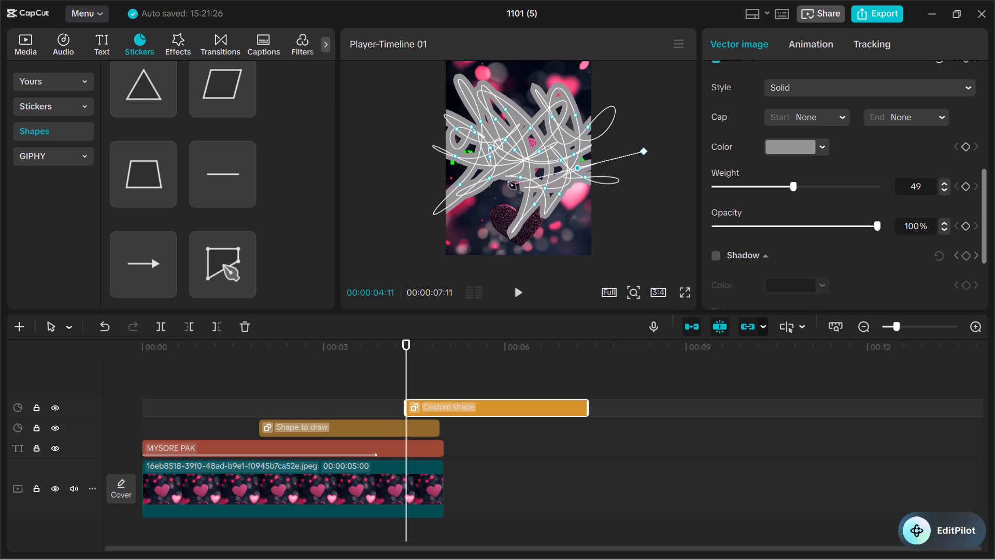
left_click_drag(510, 183, 518, 206)
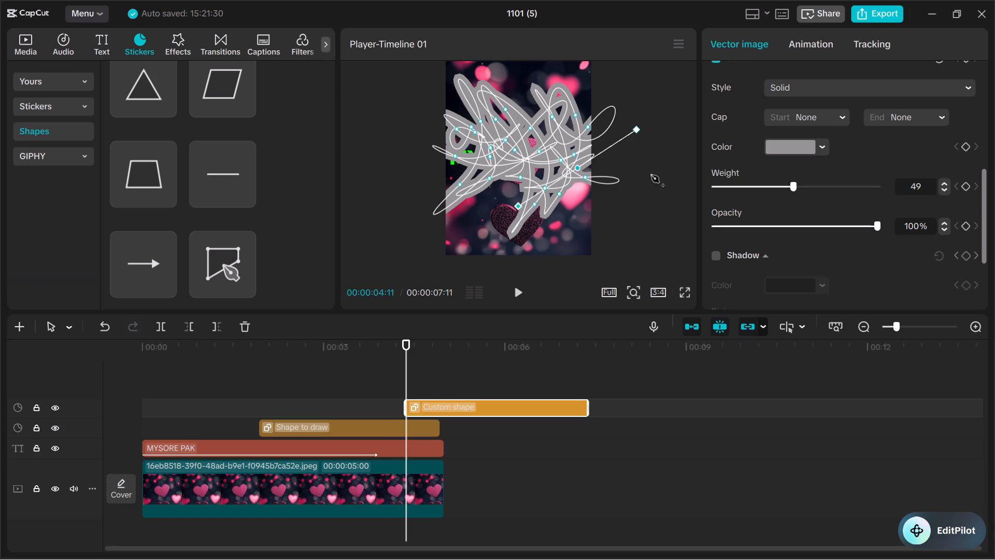
Change the custom shape's stroke color to a medium green close to hex 00BF15 and finish the drawing.
scroll(844, 205, "down", 6)
scroll(844, 205, "up", 4)
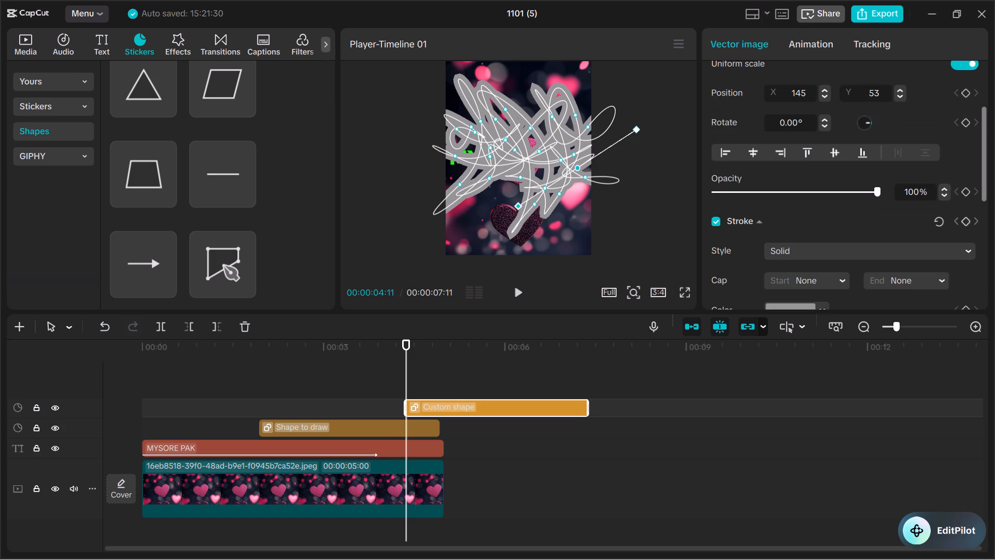
scroll(844, 205, "up", 8)
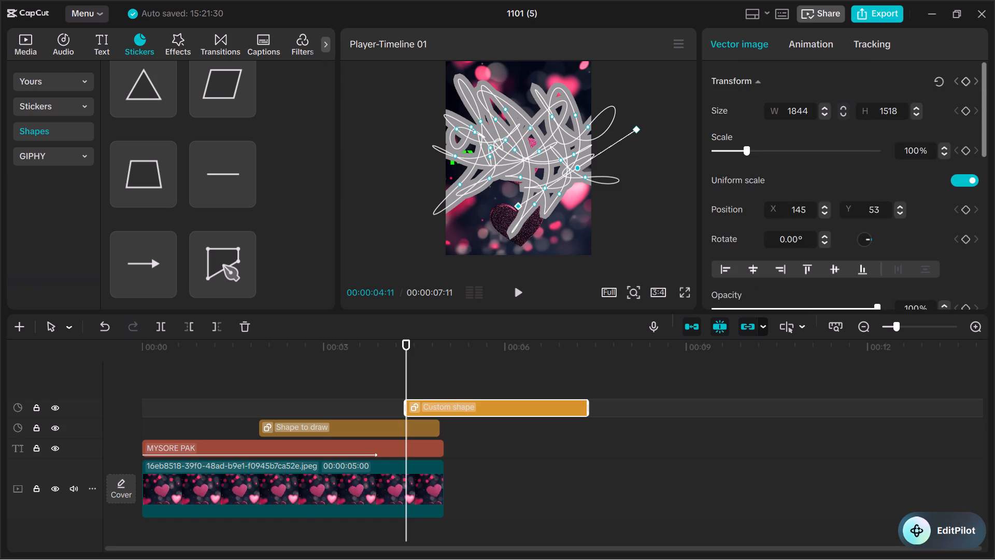
scroll(843, 202, "down", 6)
scroll(843, 202, "up", 1)
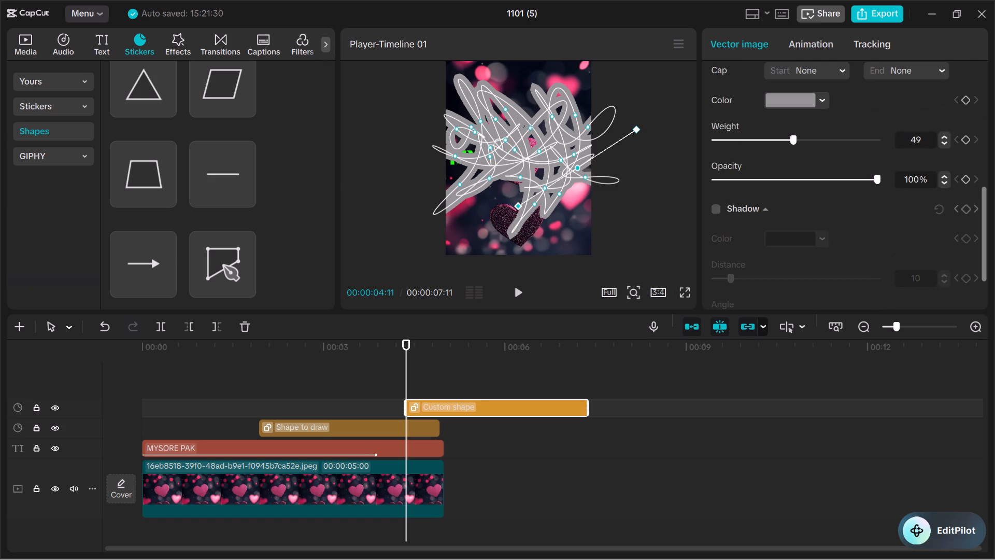
scroll(843, 202, "up", 1)
left_click(821, 170)
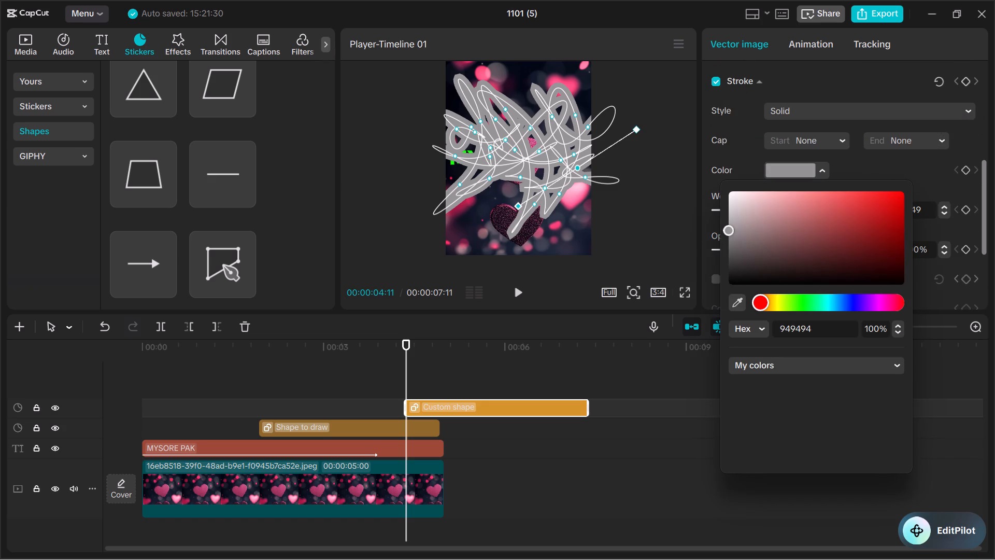
left_click(801, 300)
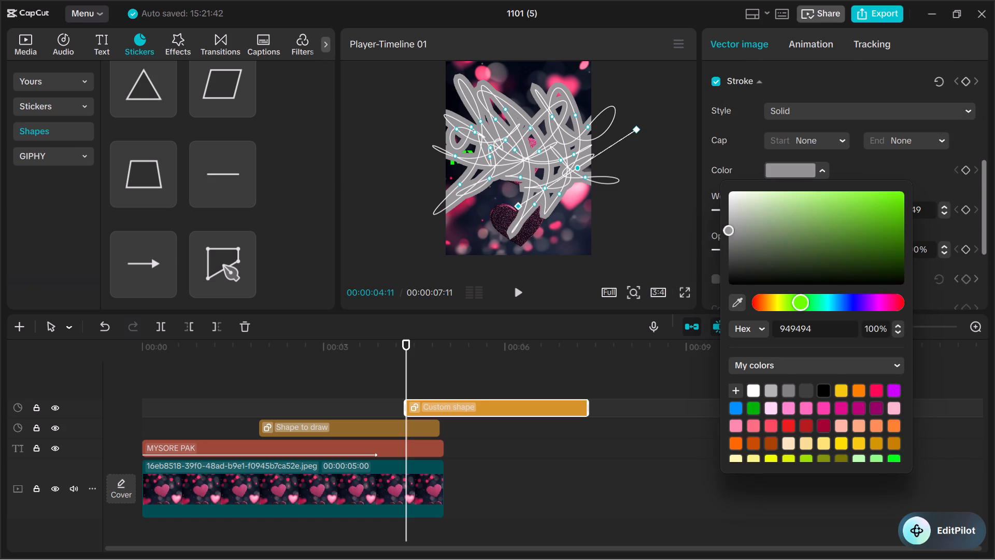
left_click_drag(873, 209, 924, 175)
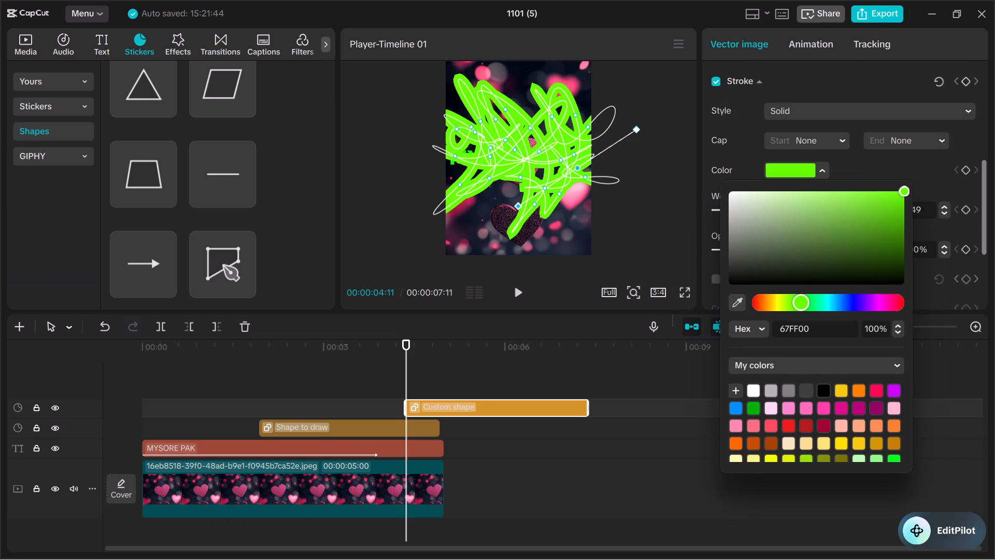
left_click_drag(804, 298, 814, 303)
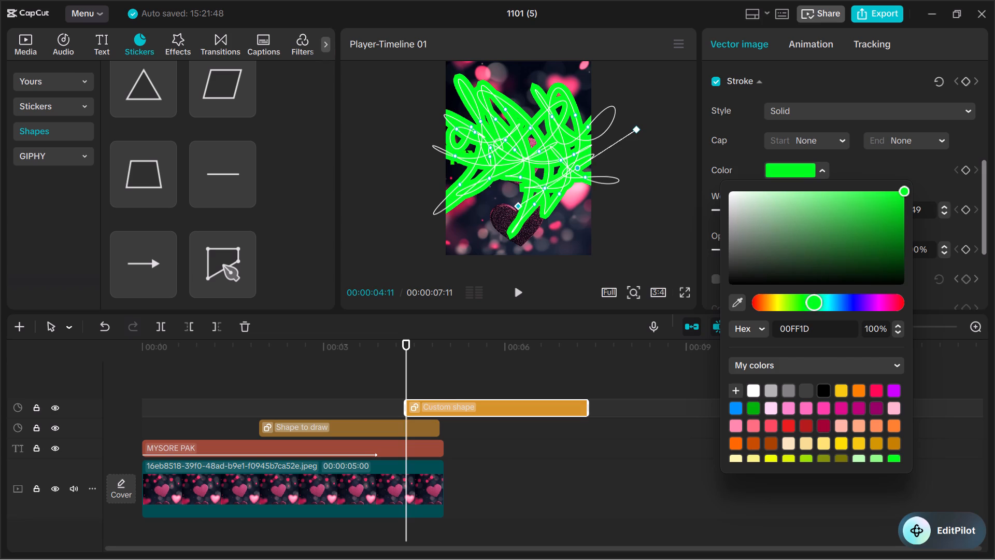
left_click_drag(905, 191, 918, 215)
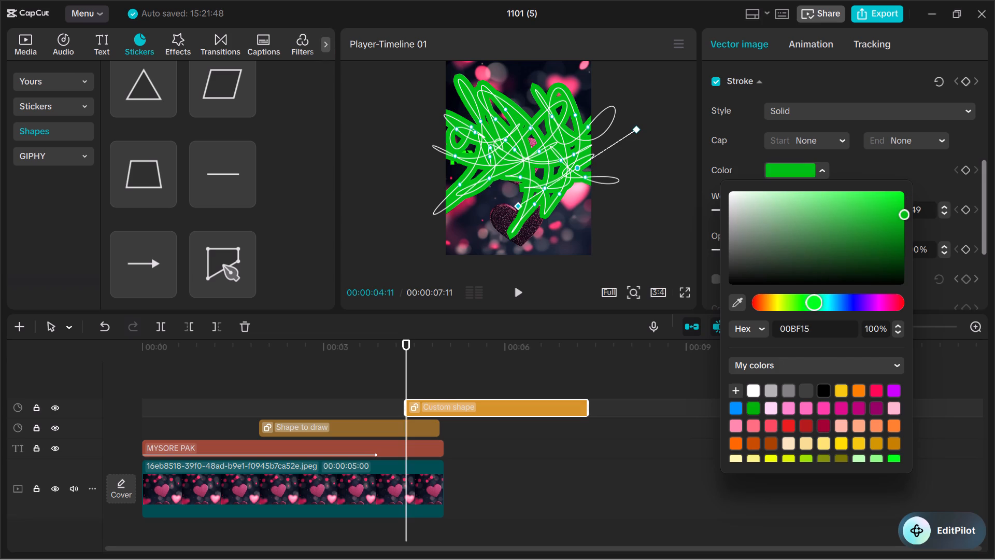
left_click_drag(918, 215, 920, 218)
left_click(623, 433)
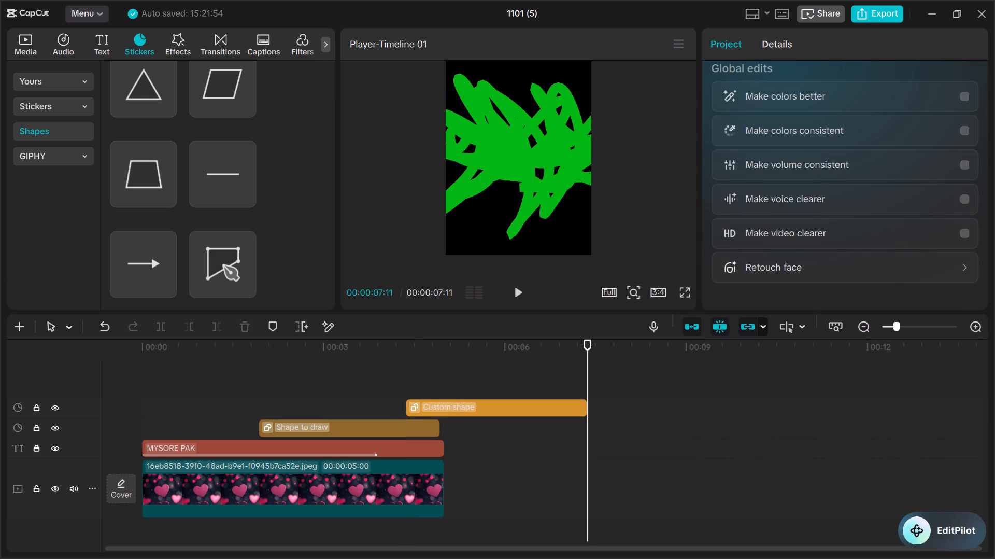
Move the Custom shape clip earlier on its track so that it ends with the background image at 00:00:05:00.
left_click_drag(499, 408, 433, 408)
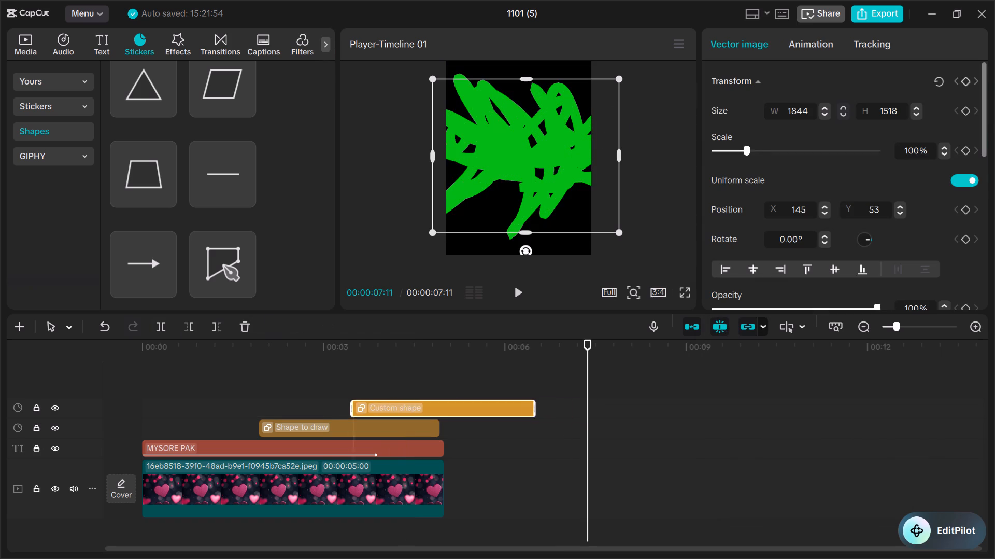
left_click_drag(433, 408, 352, 409)
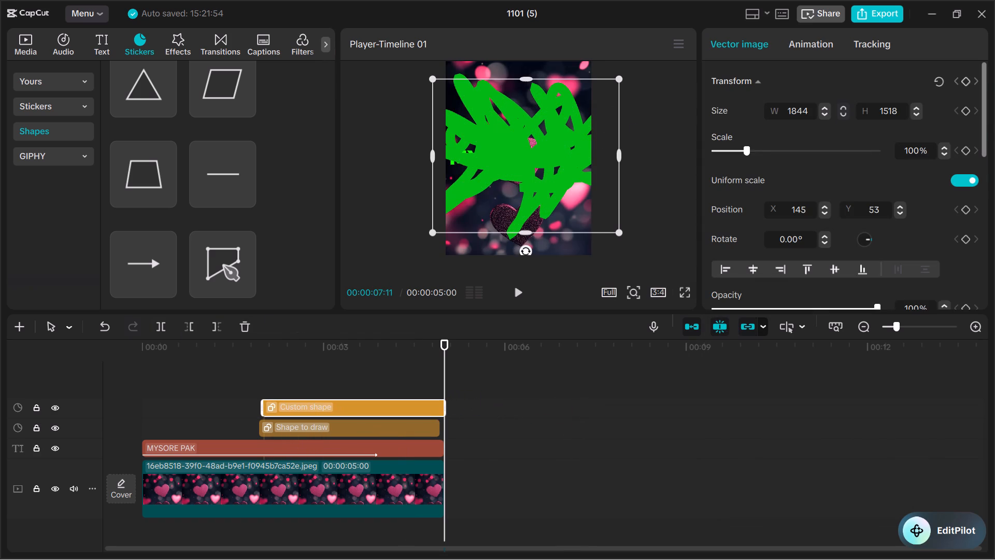
Delete the unused Shape to draw clip from the timeline.
left_click(348, 435)
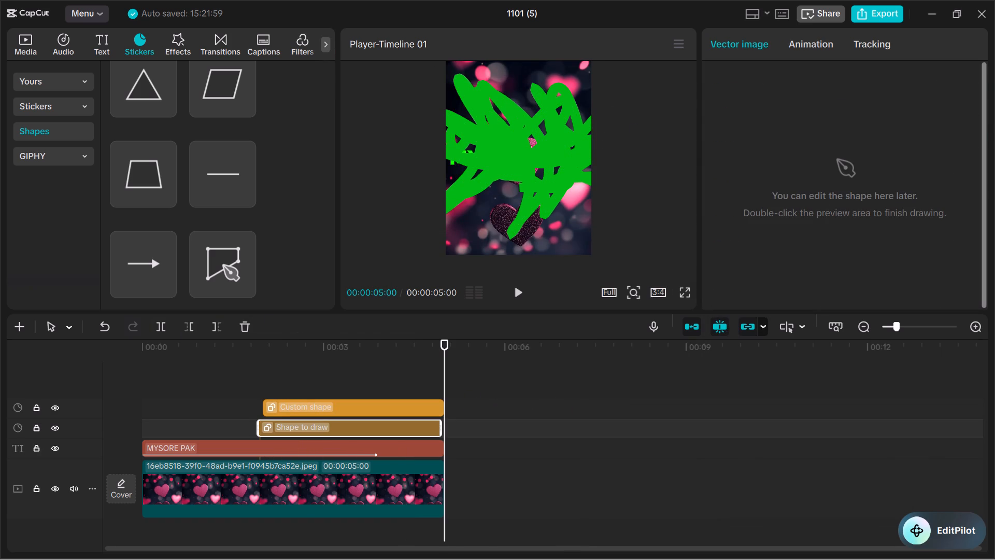
key("BackSpace")
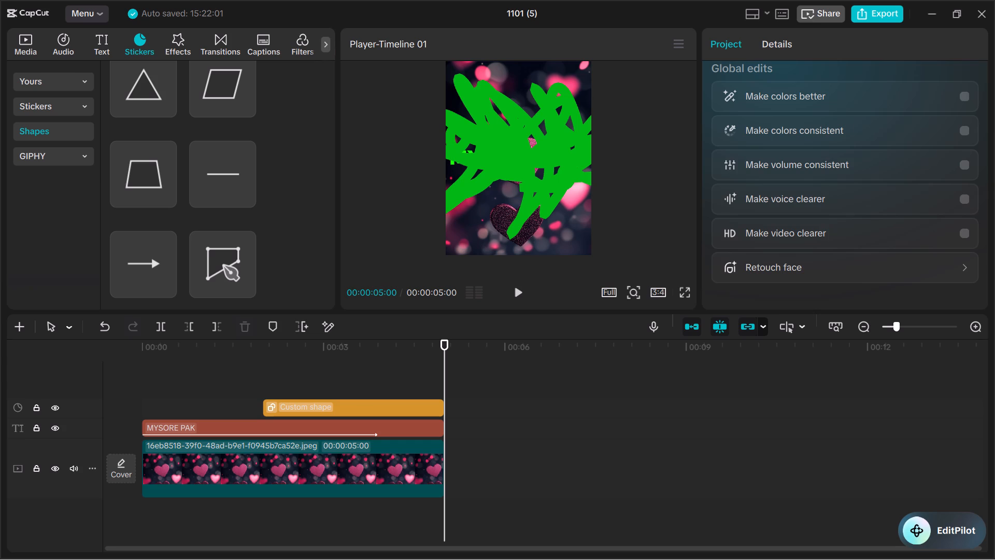
Apply the 向右划入 In animation to the Custom shape clip with a duration of 1.4s.
left_click(366, 410)
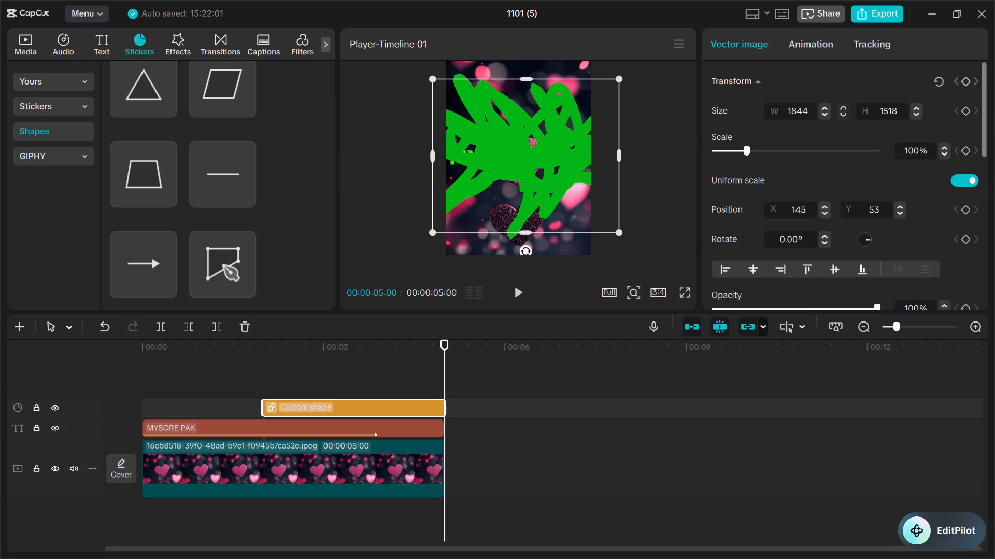
left_click(812, 44)
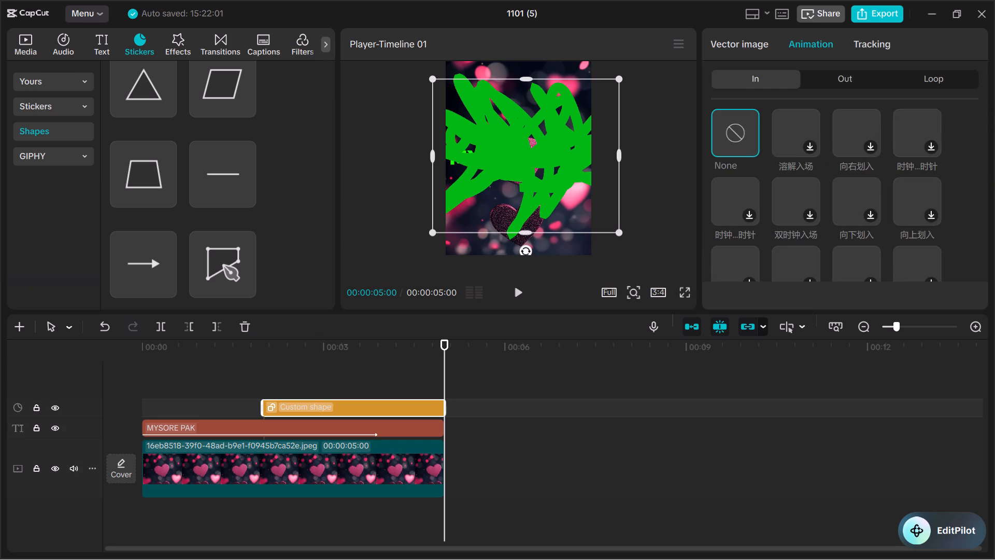
left_click(850, 139)
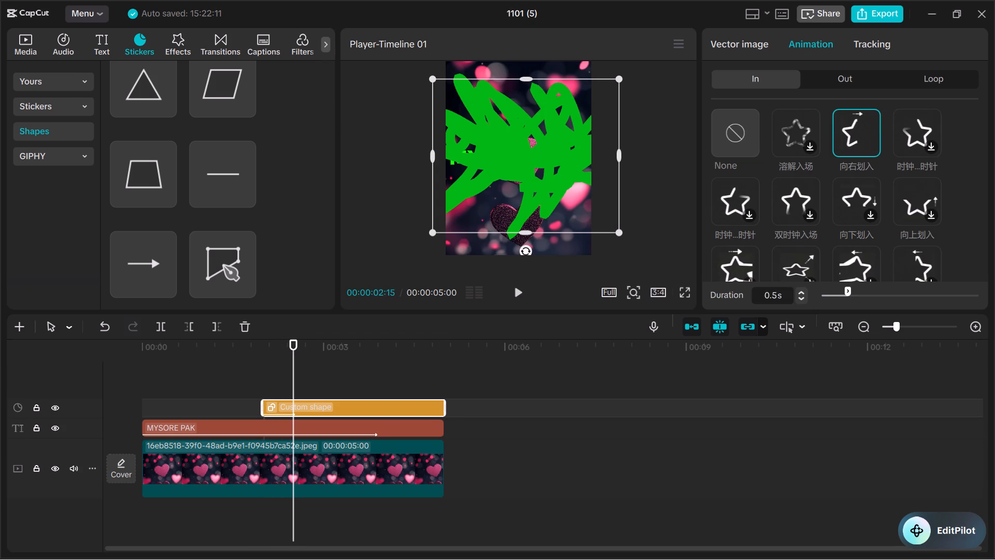
left_click_drag(849, 286, 870, 289)
left_click_drag(870, 289, 876, 289)
left_click_drag(845, 293, 897, 292)
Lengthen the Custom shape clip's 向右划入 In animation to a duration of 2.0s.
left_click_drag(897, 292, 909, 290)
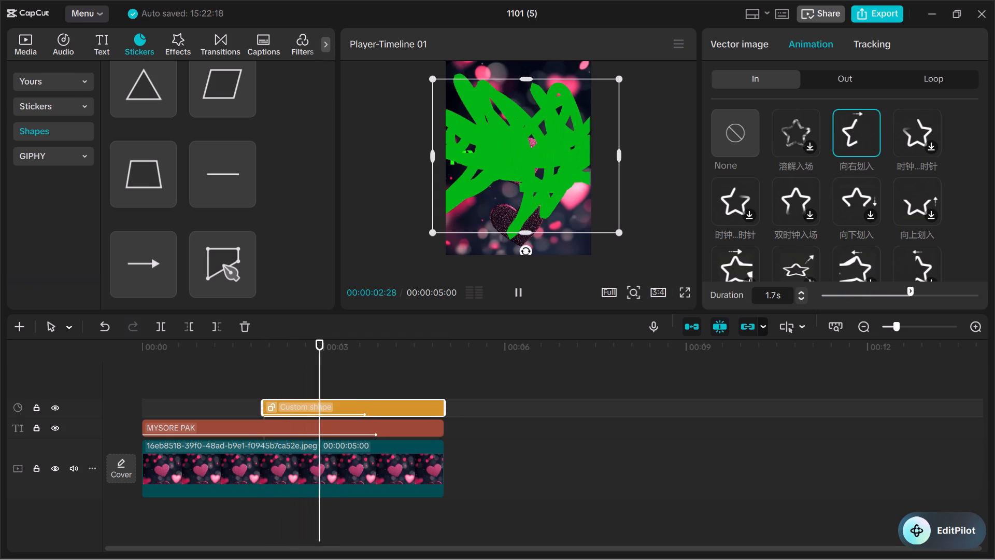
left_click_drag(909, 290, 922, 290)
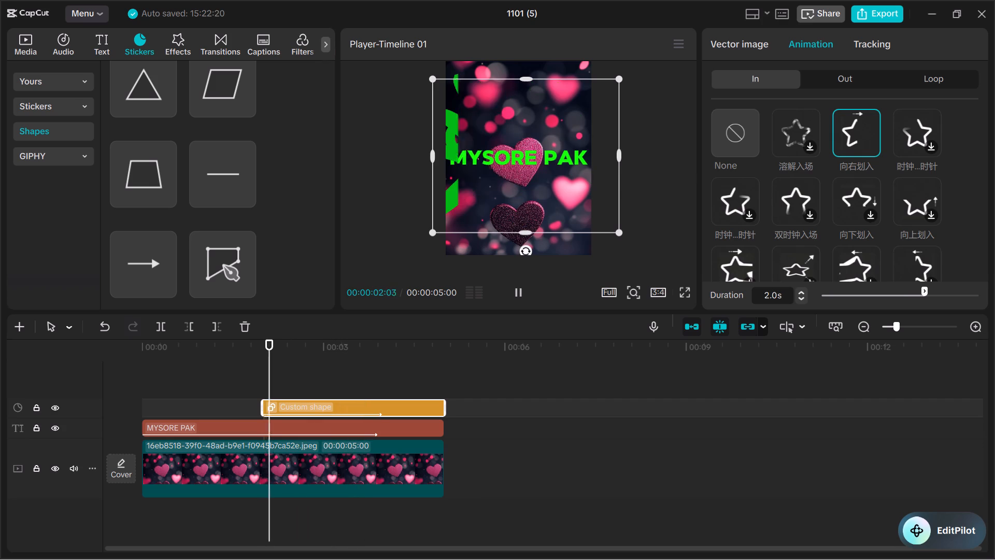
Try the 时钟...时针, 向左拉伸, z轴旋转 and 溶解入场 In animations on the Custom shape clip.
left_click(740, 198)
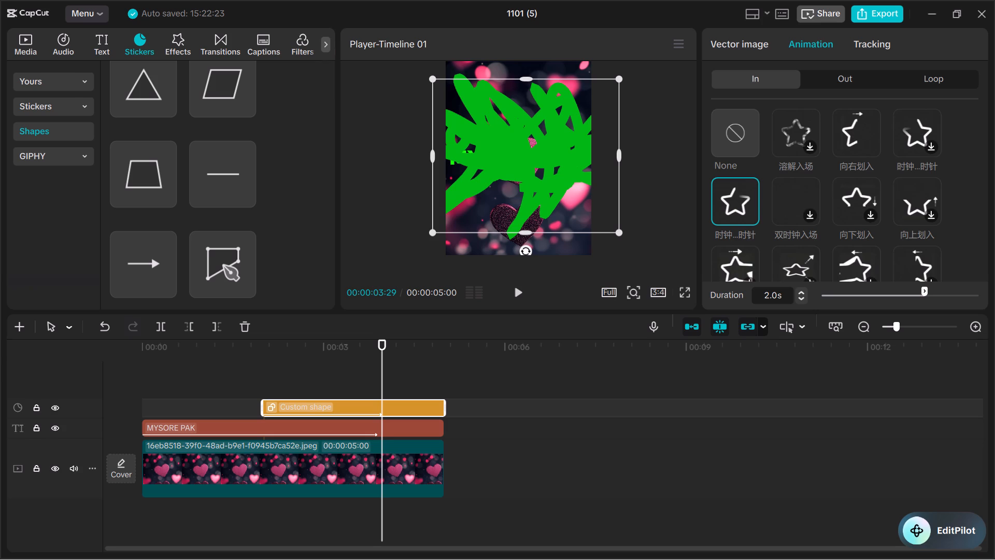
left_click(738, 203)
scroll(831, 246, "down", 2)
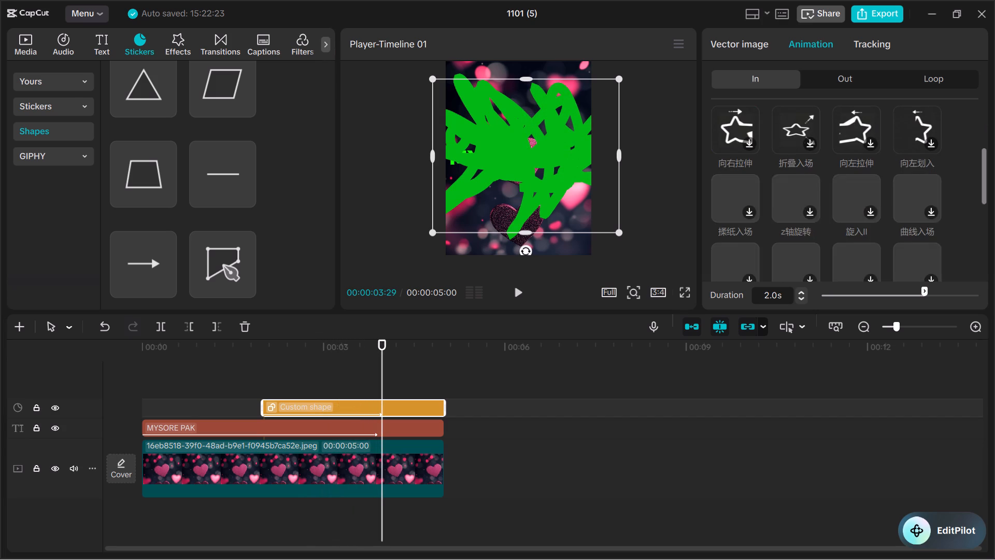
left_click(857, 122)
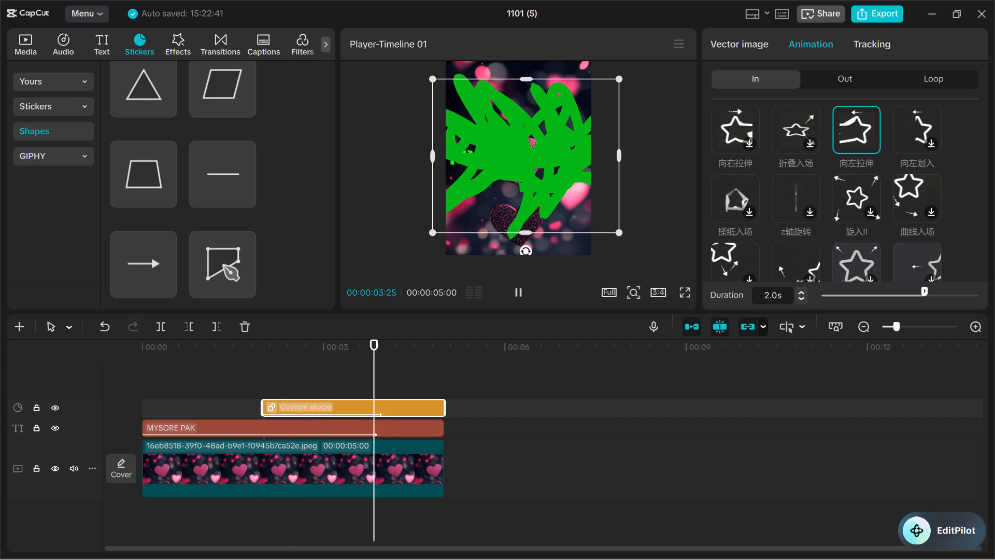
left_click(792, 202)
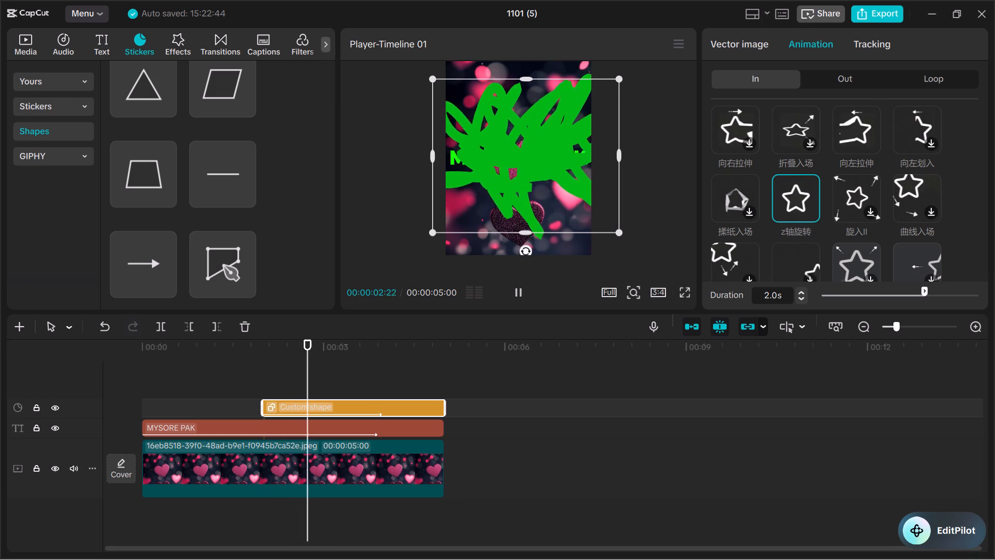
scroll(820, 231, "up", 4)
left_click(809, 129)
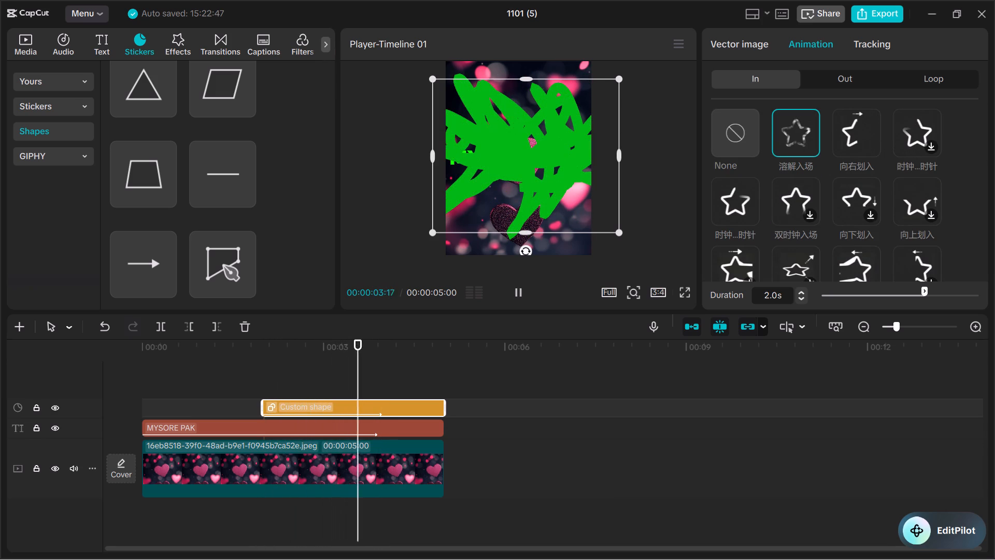
Reapply the 向右划入 In animation to the Custom shape clip with a duration of 2.3s.
left_click(850, 141)
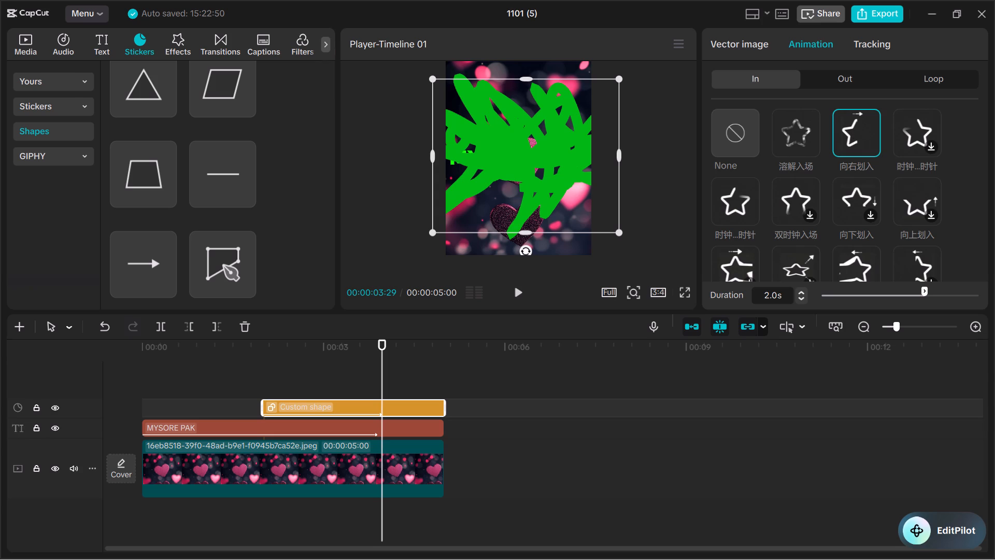
left_click_drag(925, 289, 944, 293)
left_click_drag(944, 293, 944, 293)
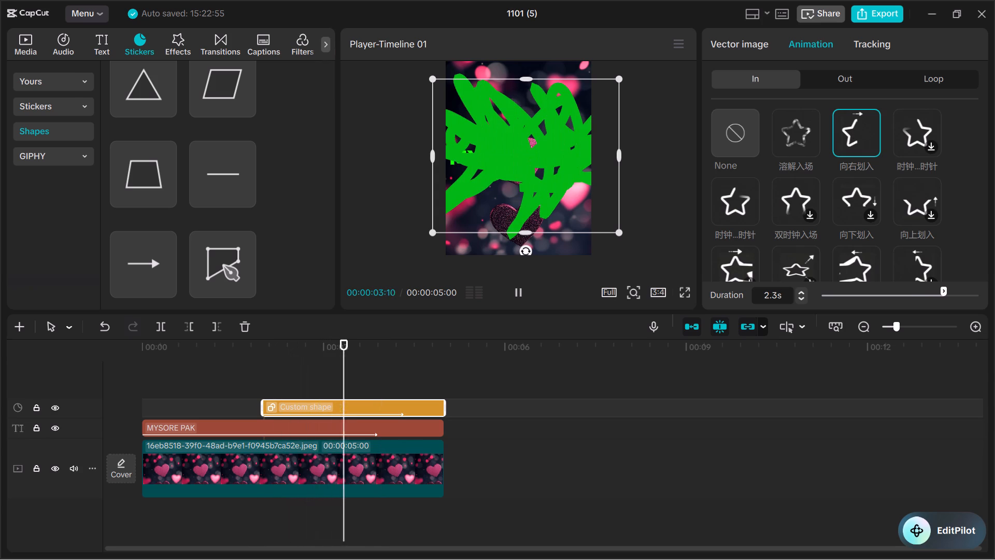
Deselect the Custom shape clip and return the playhead to the start of the timeline at 00:00:00:00.
left_click(349, 368)
left_click(349, 368)
left_click_drag(349, 368, 100, 355)
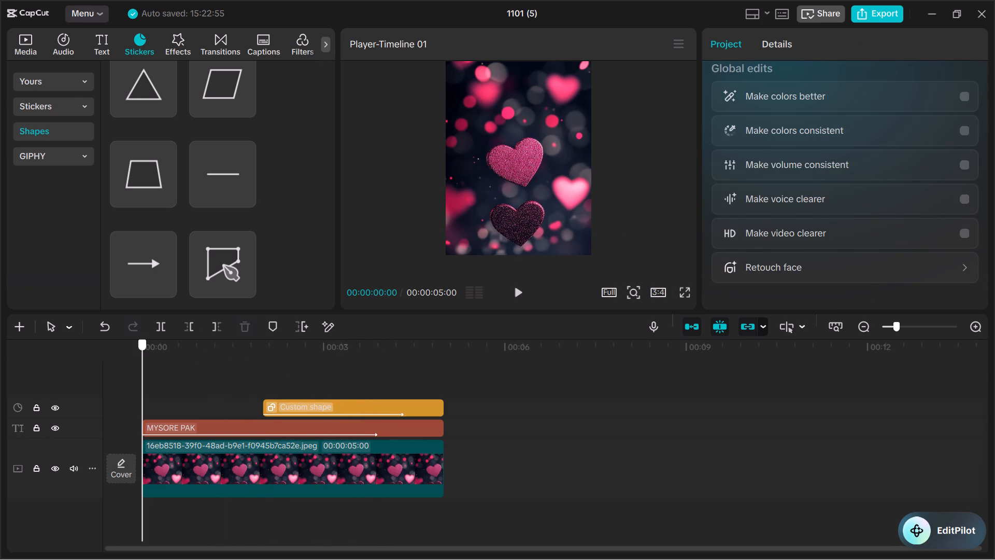
left_click_drag(100, 355, 95, 355)
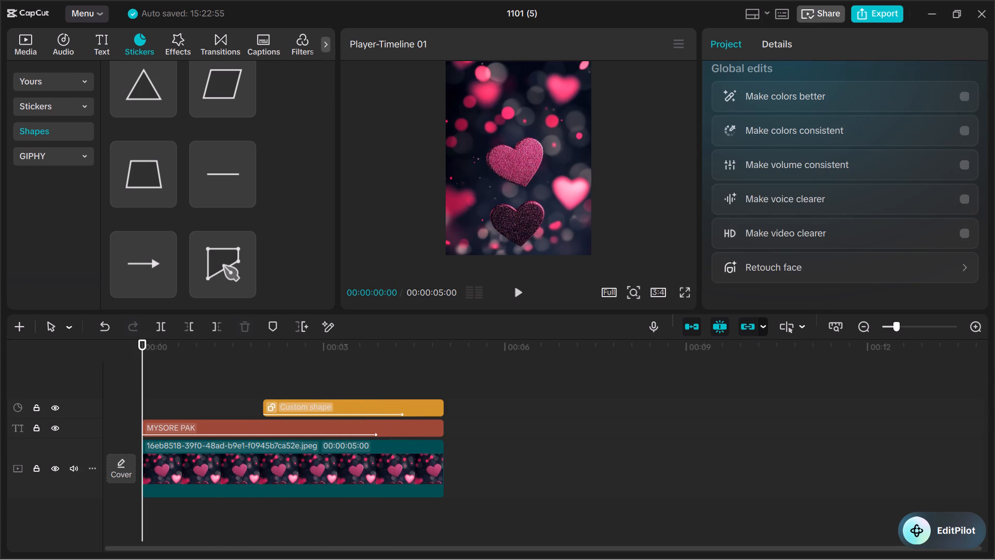
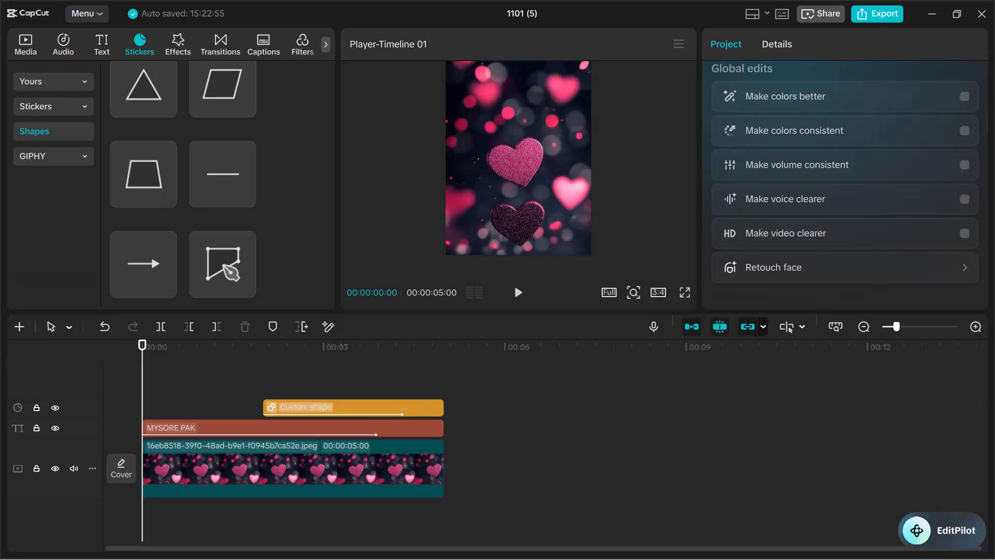
Leave the shapes collection and open the transitions library.
scroll(159, 206, "up", 7)
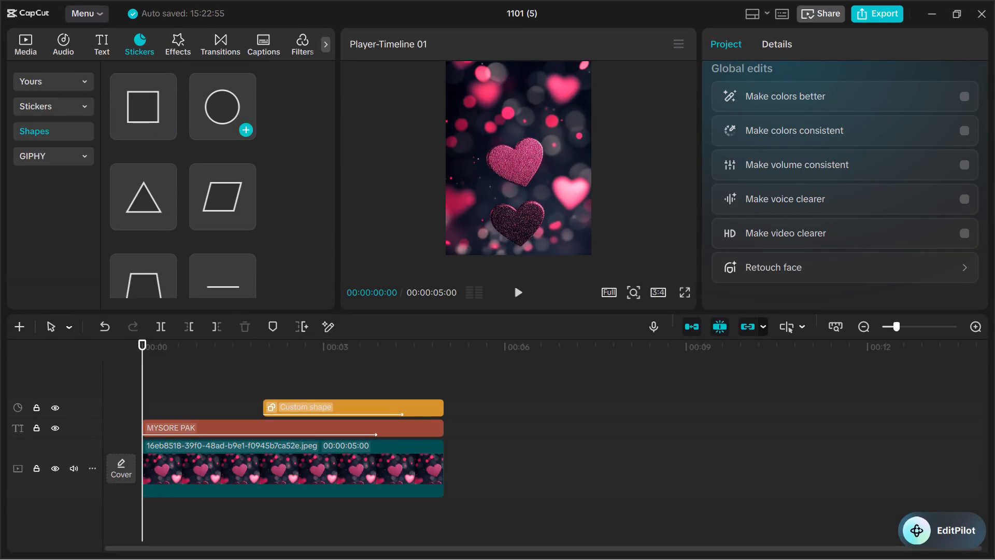
left_click(216, 41)
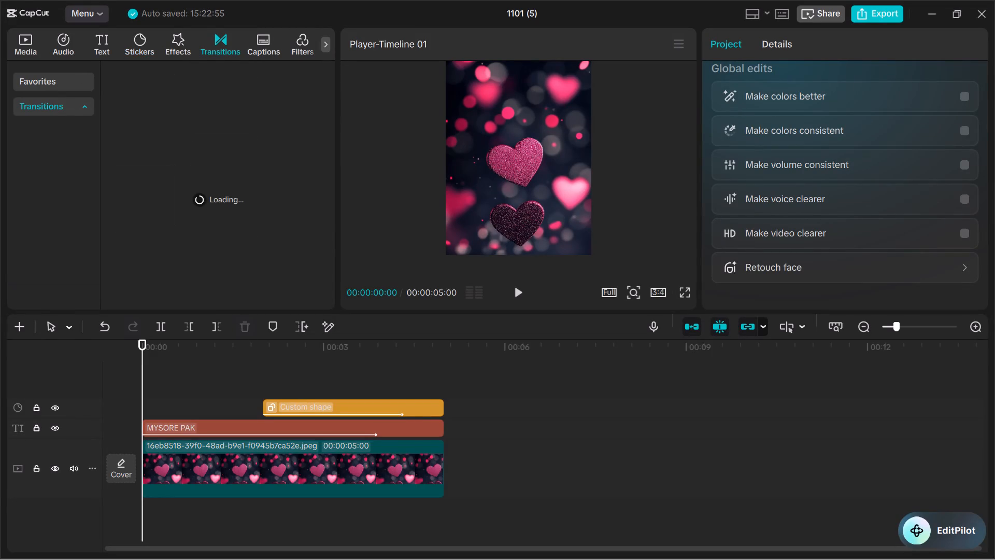
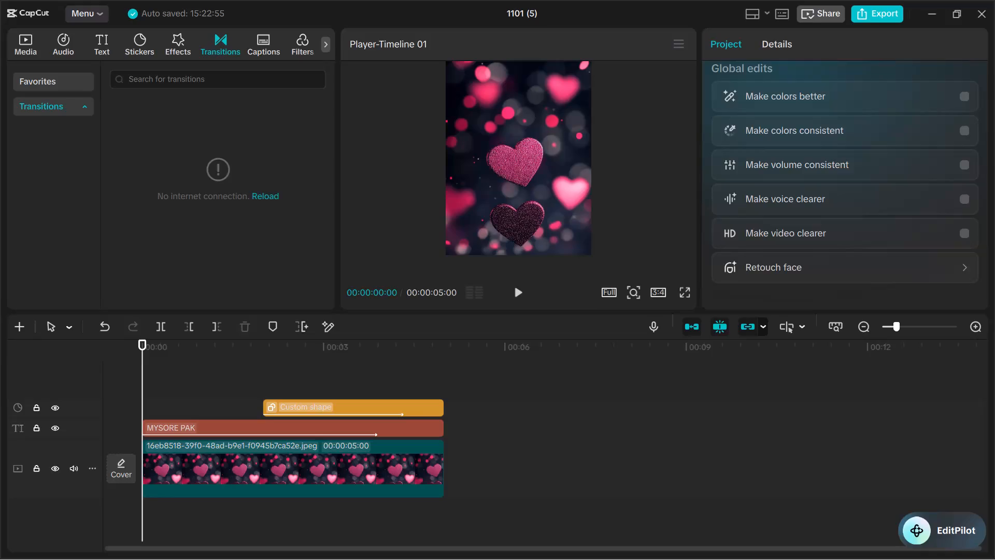
Play the composition from the start to review the title and the green scribble animation.
left_click(520, 290)
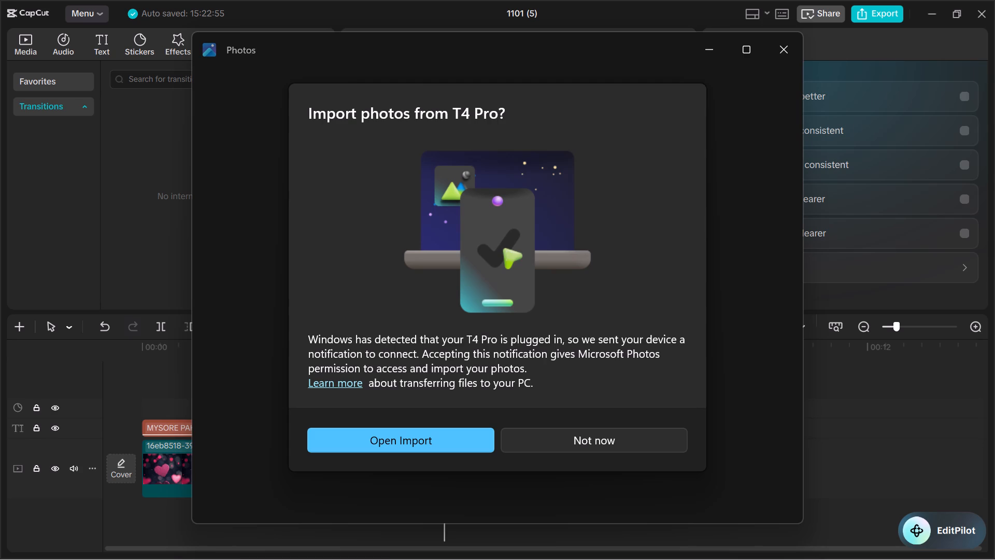
Dismiss the Photos import window and minimize the video editor to reveal the desktop.
left_click(786, 60)
left_click(934, 9)
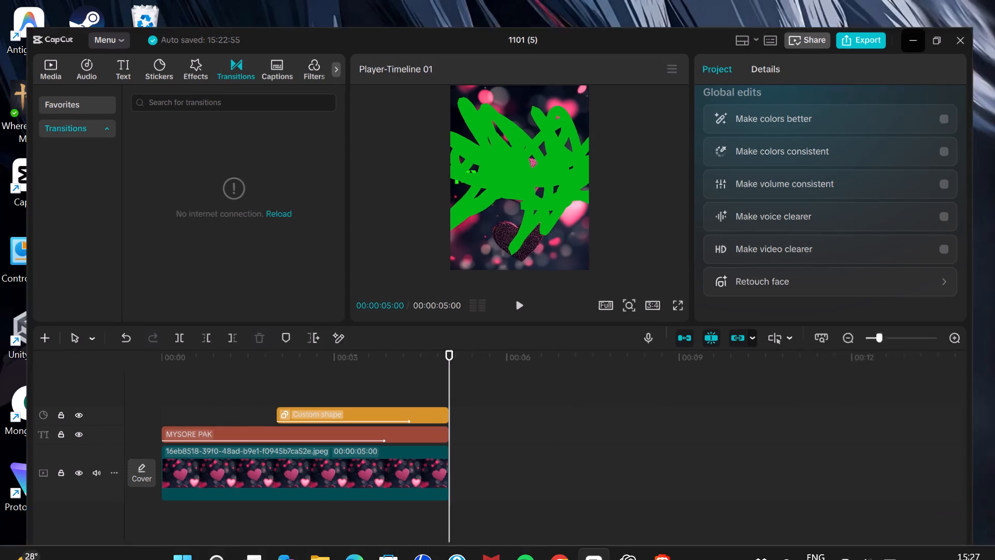
Refresh the Windows desktop.
right_click(793, 74)
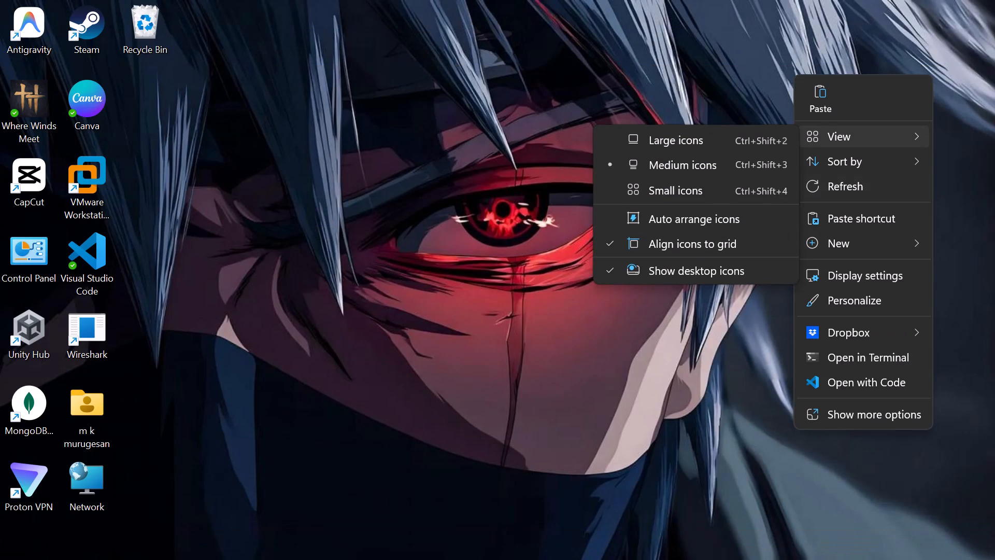
left_click(832, 180)
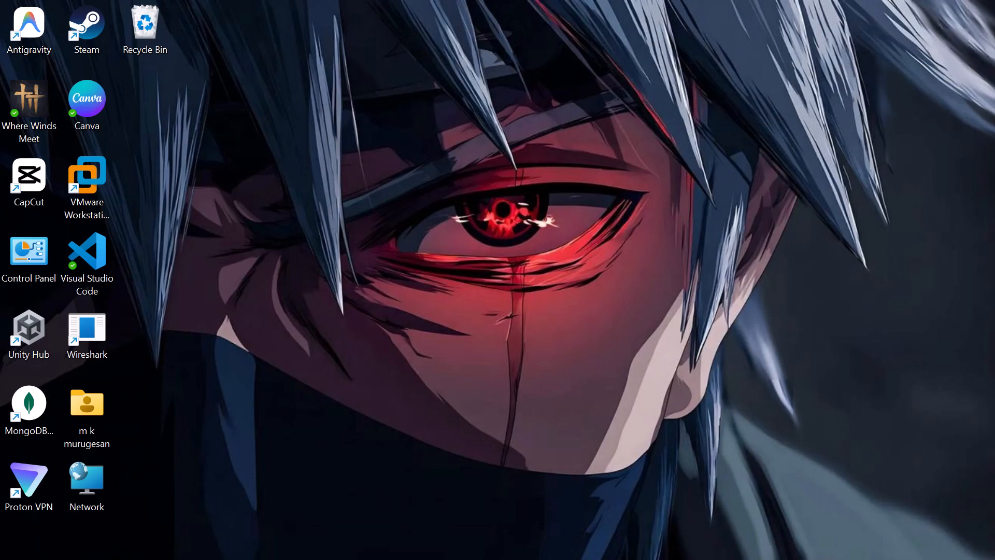
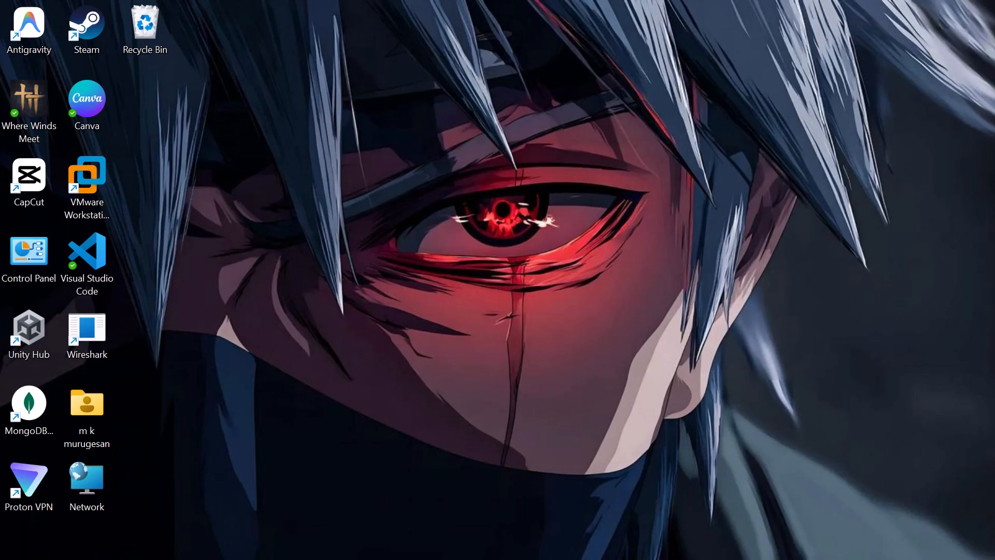
Open File Explorer and browse to the connected T4 Pro device and the This PC drives.
key("super+e")
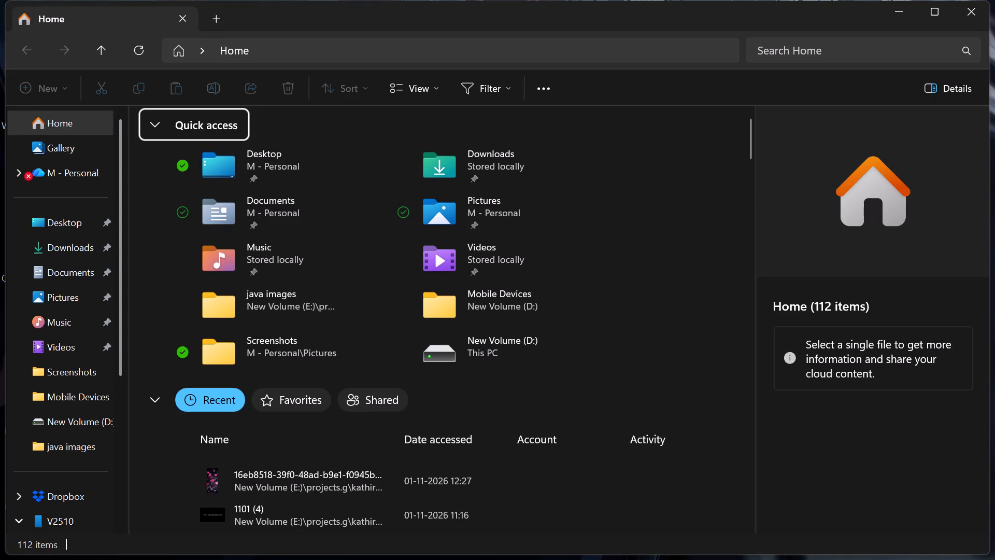
scroll(81, 376, "down", 3)
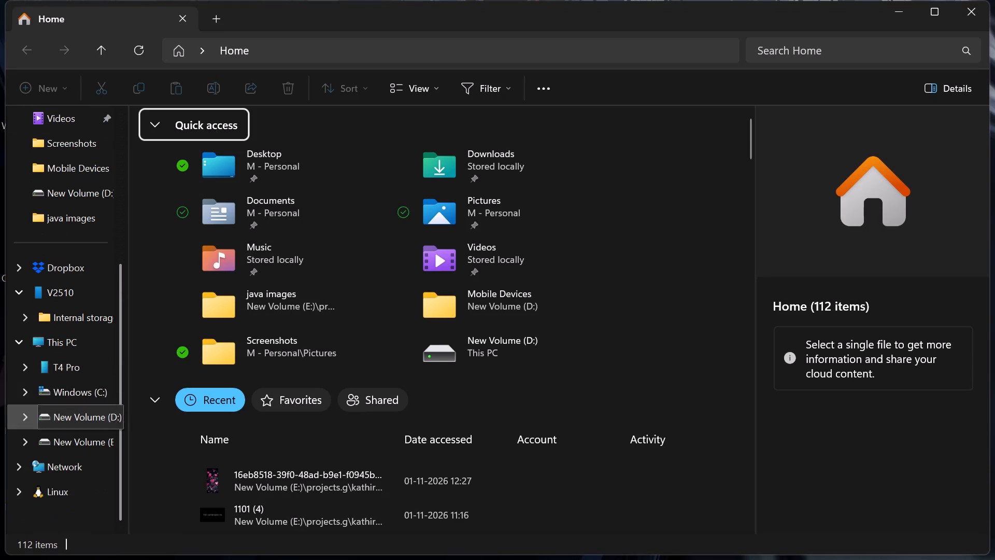
left_click(82, 373)
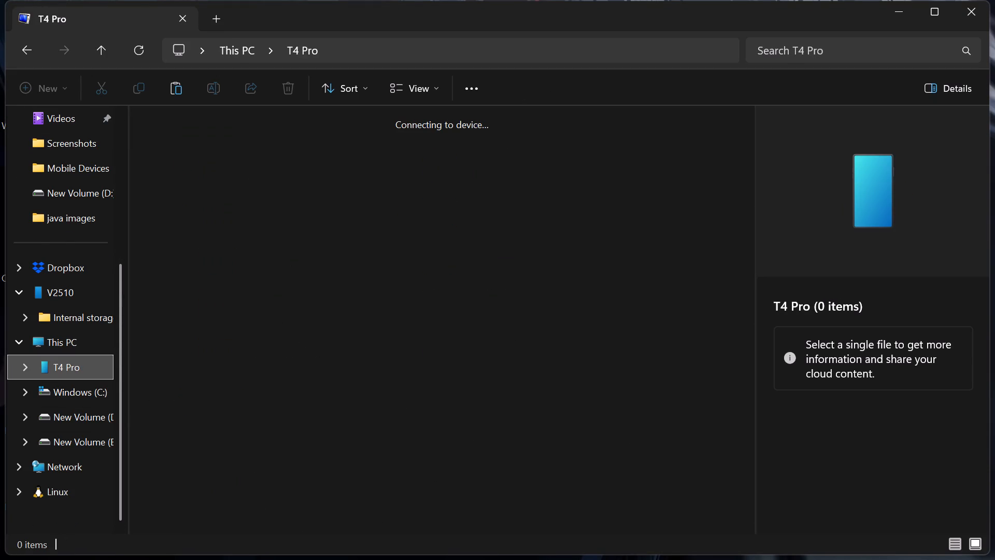
left_click(88, 348)
double_click(251, 154)
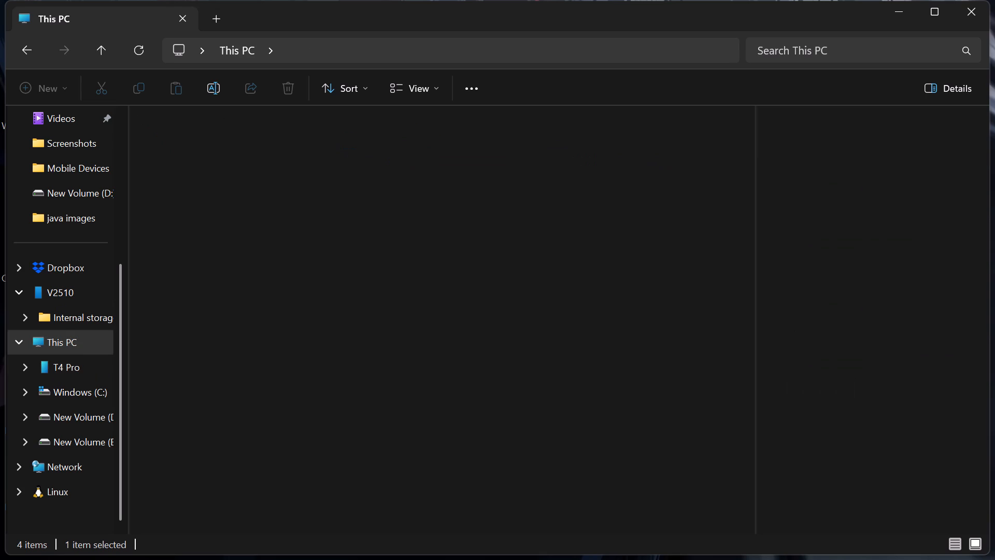
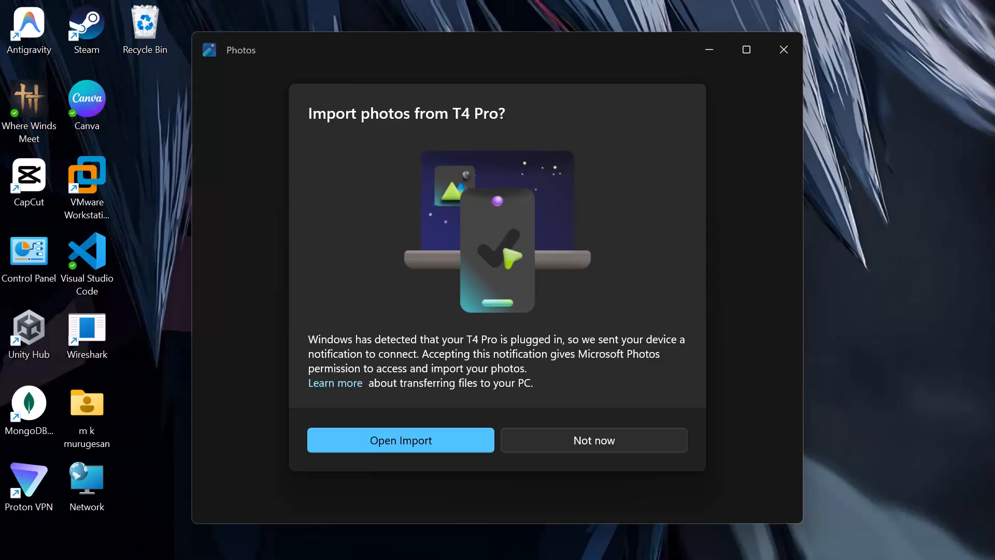
Accept the Photos prompt by opening the import from the T4 Pro.
left_click(401, 447)
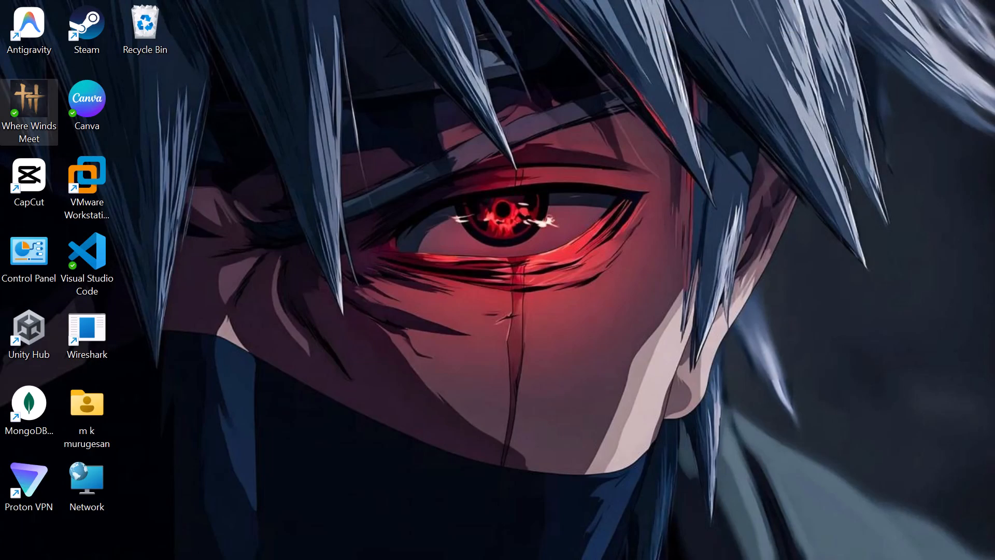
Open File Explorer and browse to the DCIM folder in the T4 Pro's internal storage.
key("super+e")
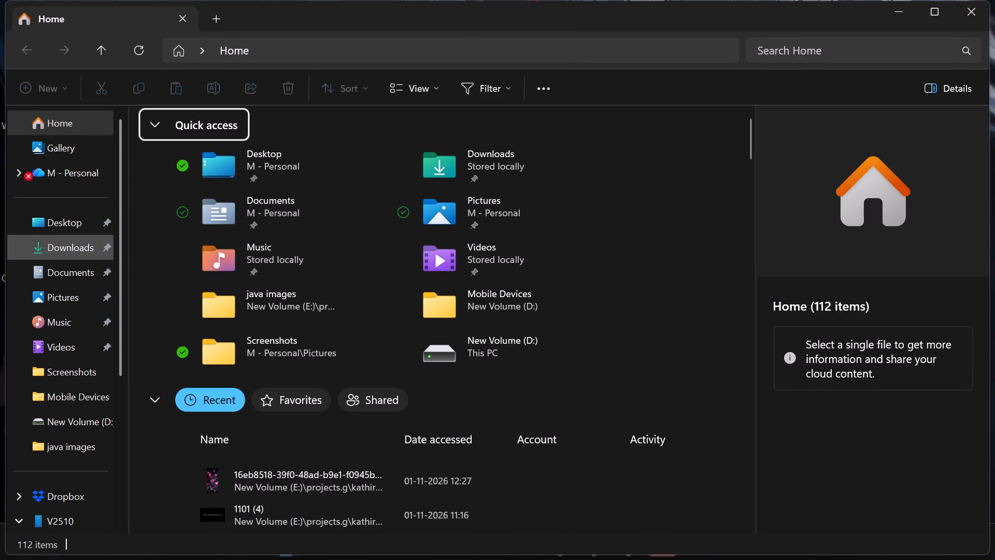
scroll(58, 443, "down", 3)
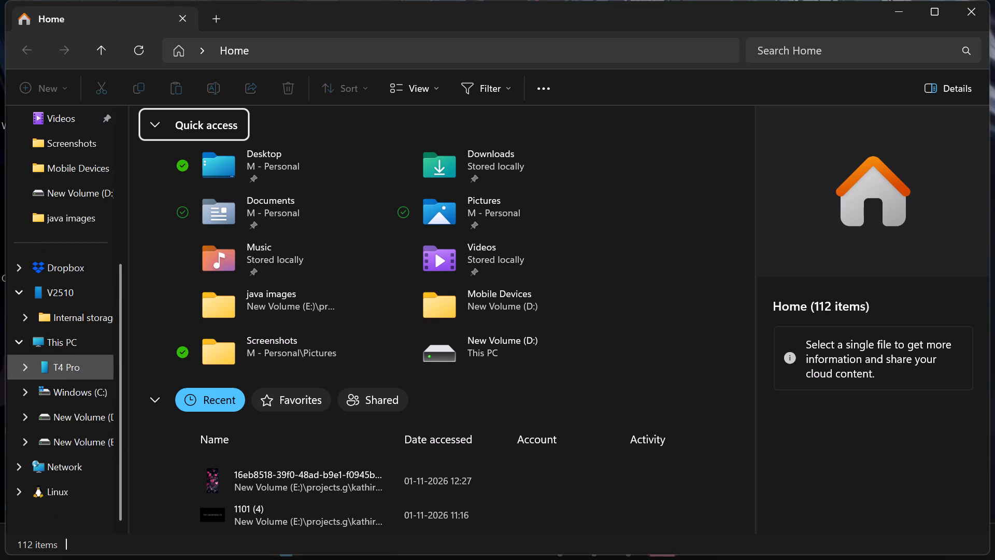
left_click(74, 363)
double_click(207, 121)
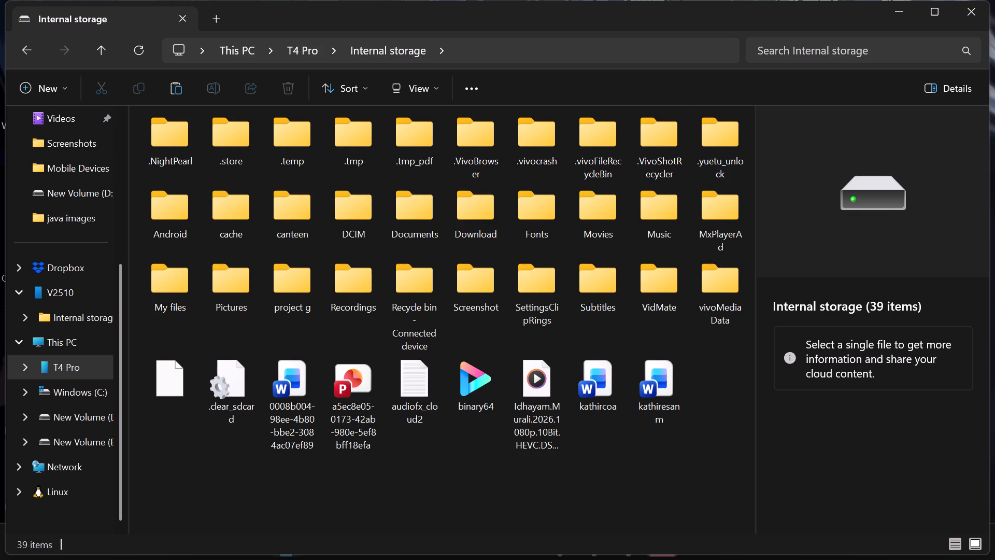
double_click(359, 200)
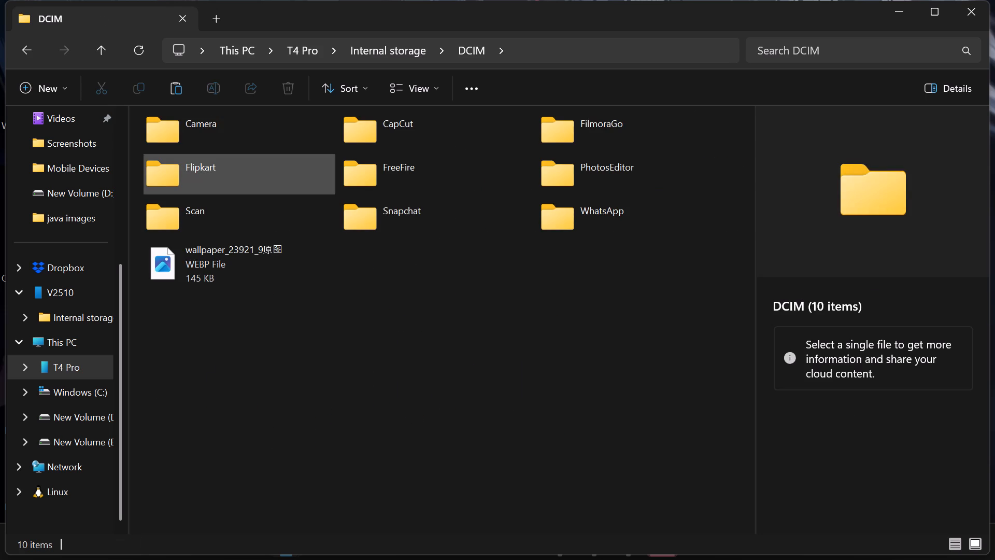
Check the contents of the Camera, CapCut and Flipkart folders inside DCIM, returning to DCIM after each one.
double_click(191, 130)
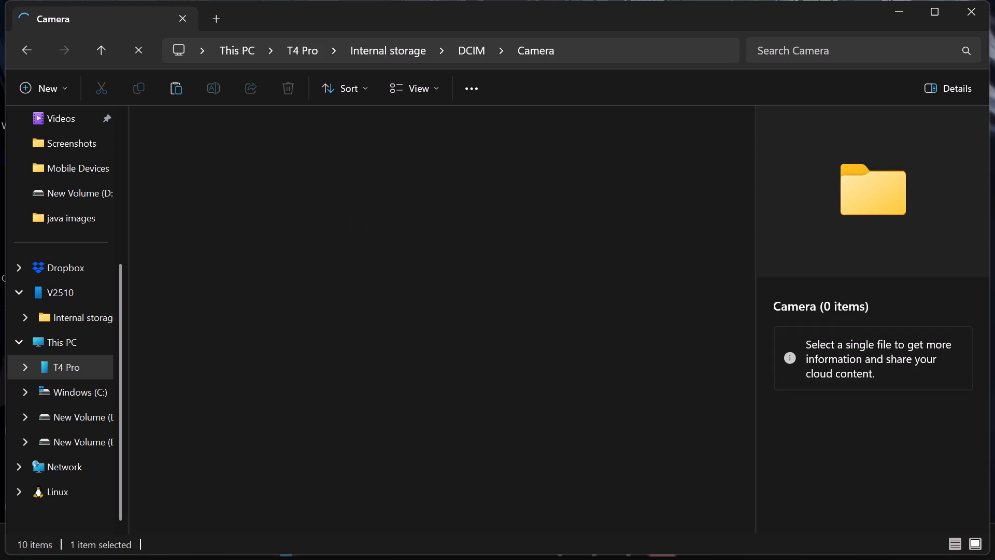
left_click_drag(205, 266, 209, 244)
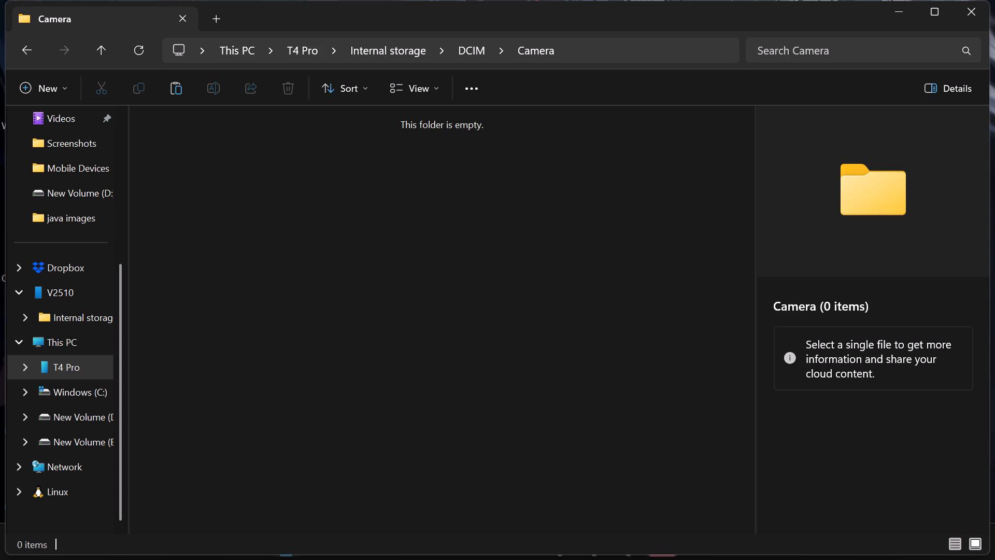
left_click(325, 225)
left_click_drag(311, 215, 316, 215)
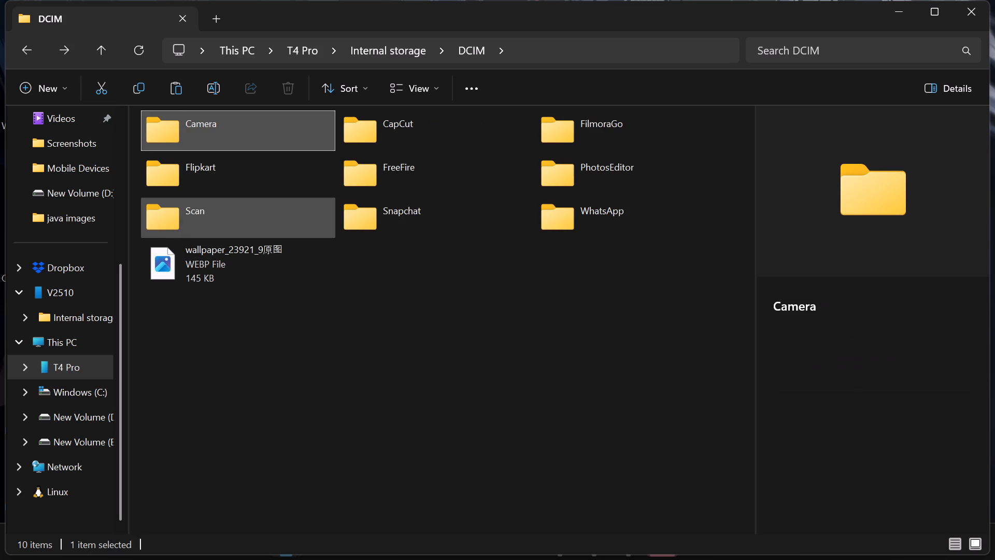
double_click(391, 133)
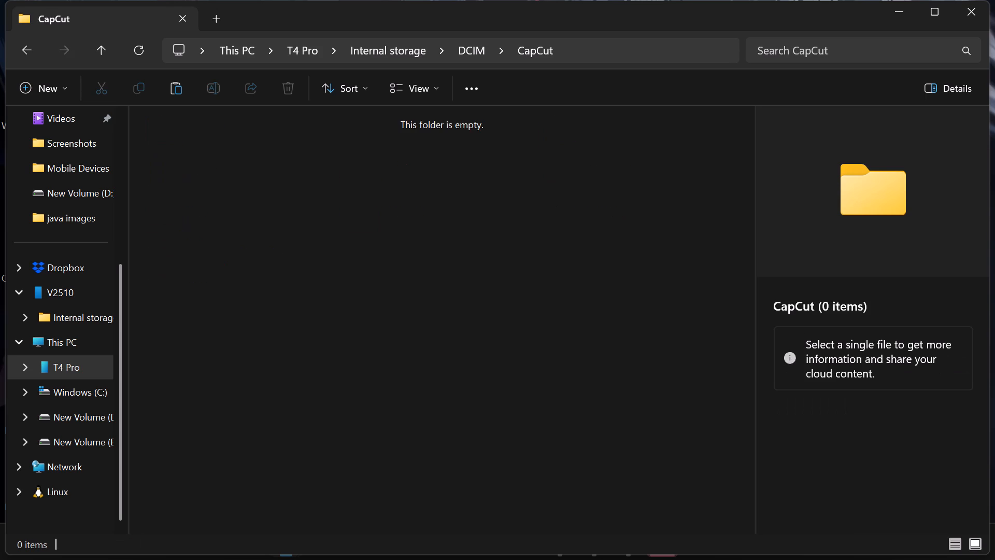
left_click(387, 214)
double_click(296, 190)
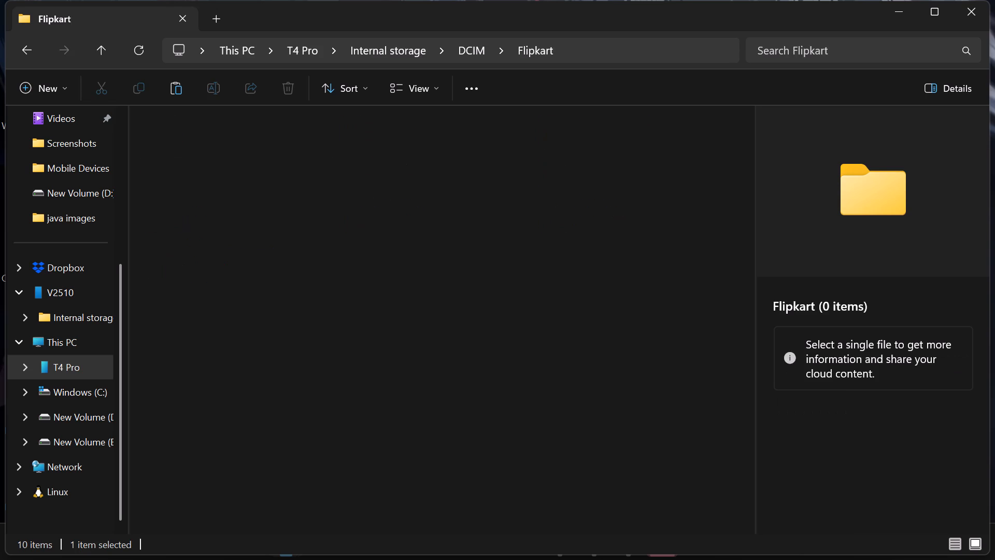
left_click(300, 192)
double_click(248, 186)
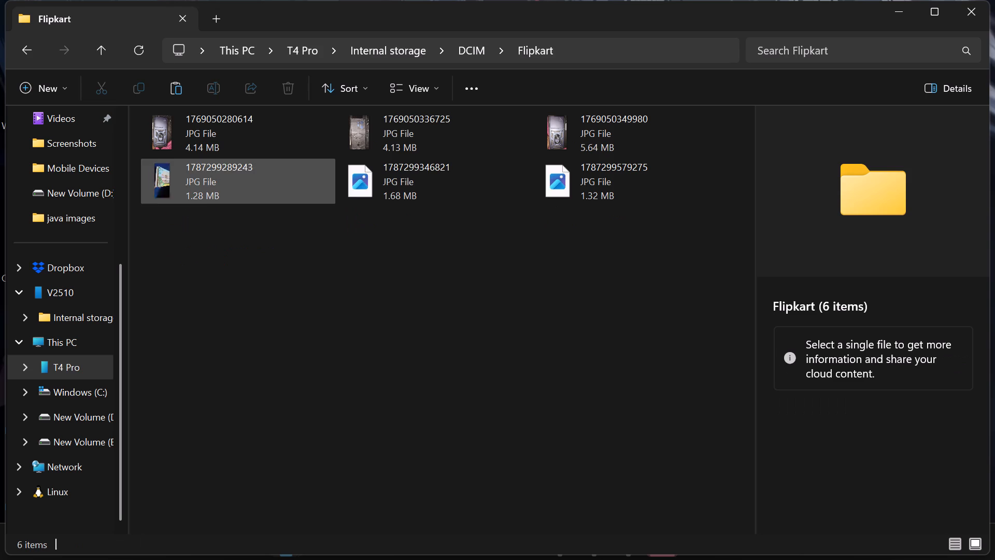
left_click(275, 282)
Open the Camera folder again and display its photos as large icons.
double_click(232, 128)
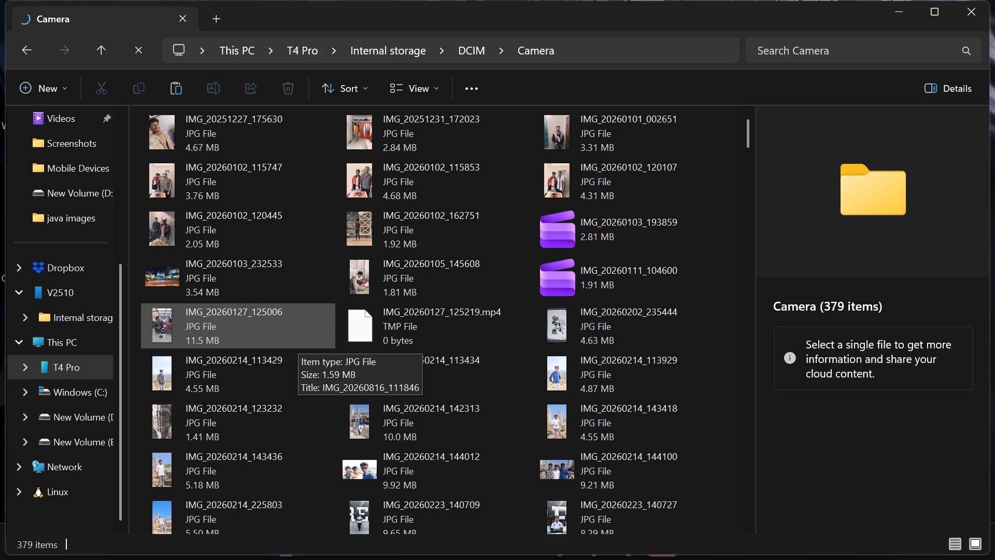
left_click(423, 90)
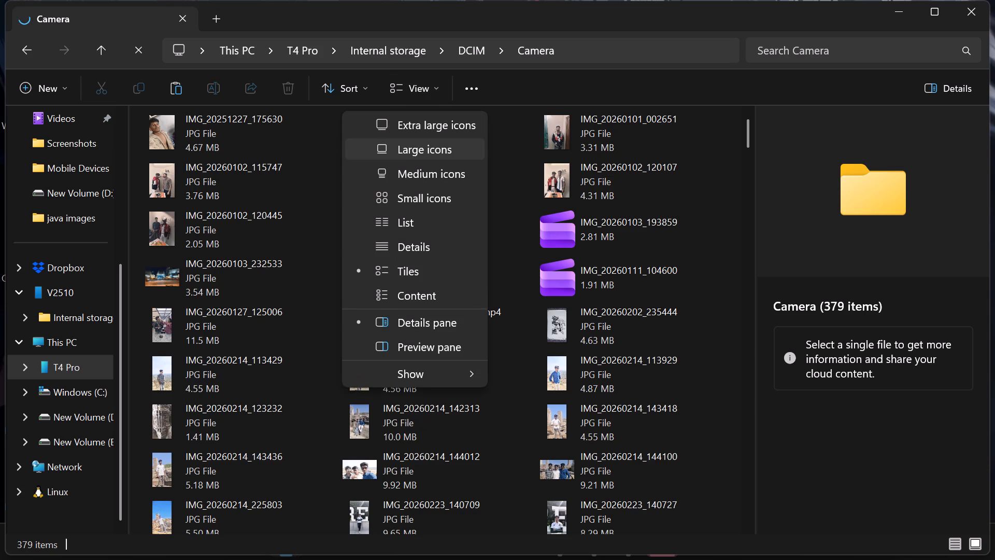
left_click(430, 156)
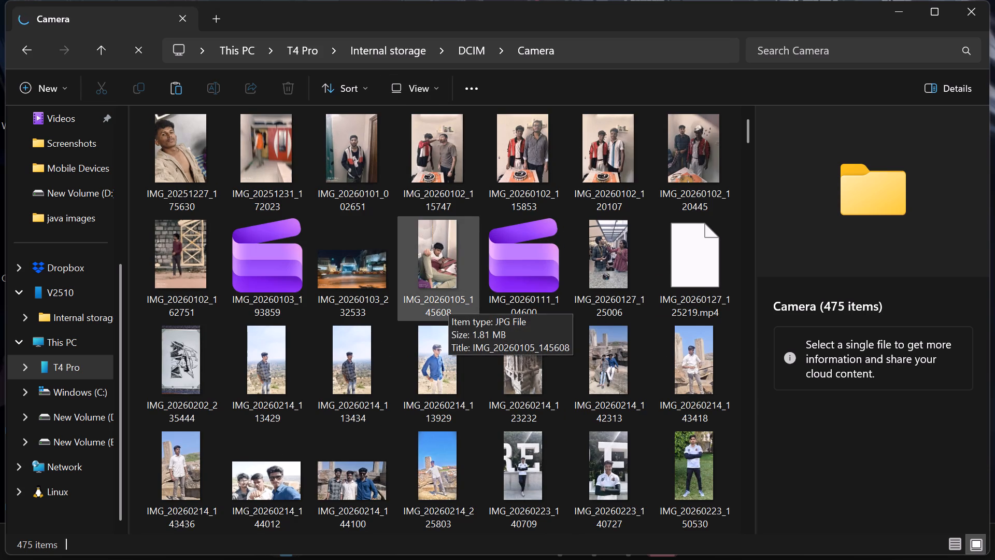
scroll(448, 299, "down", 2)
scroll(448, 299, "up", 2)
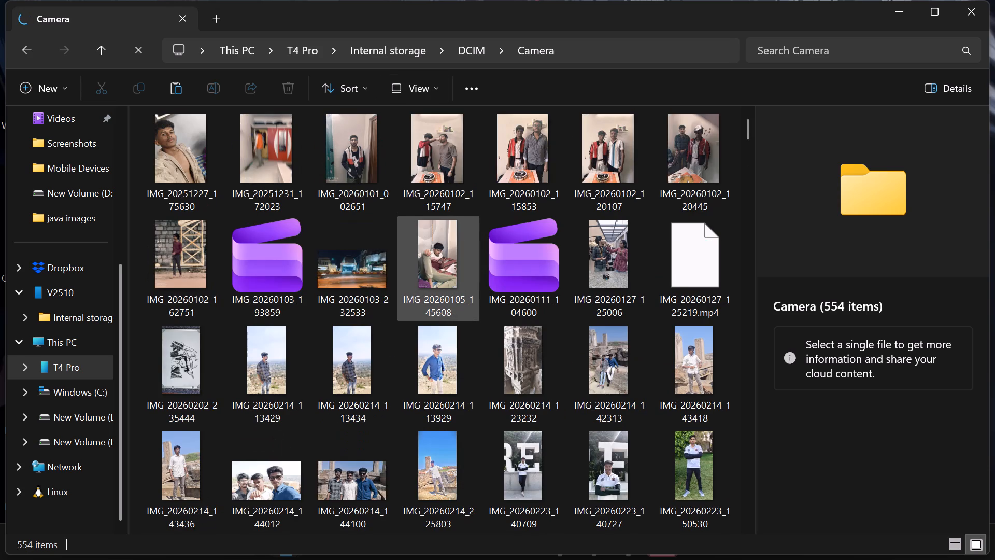
scroll(448, 299, "up", 3)
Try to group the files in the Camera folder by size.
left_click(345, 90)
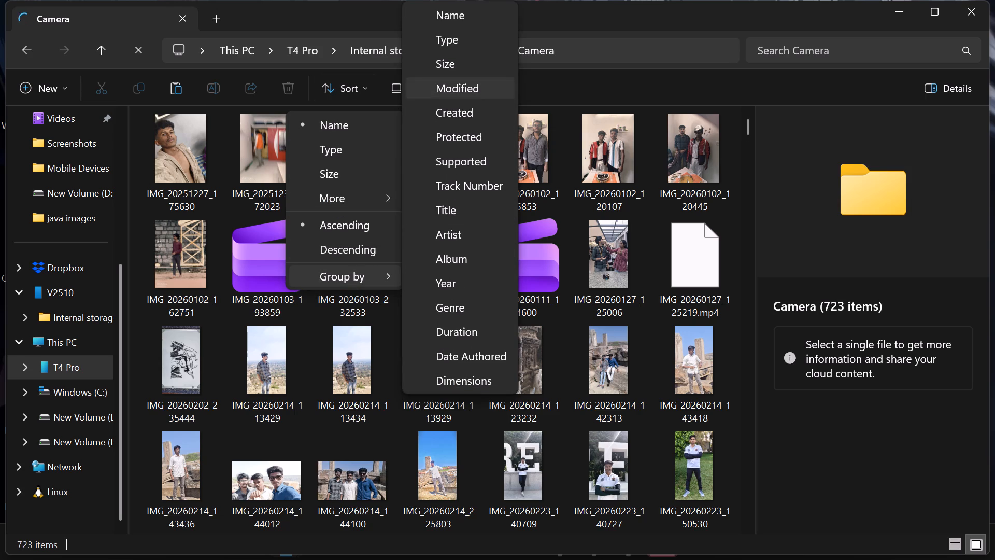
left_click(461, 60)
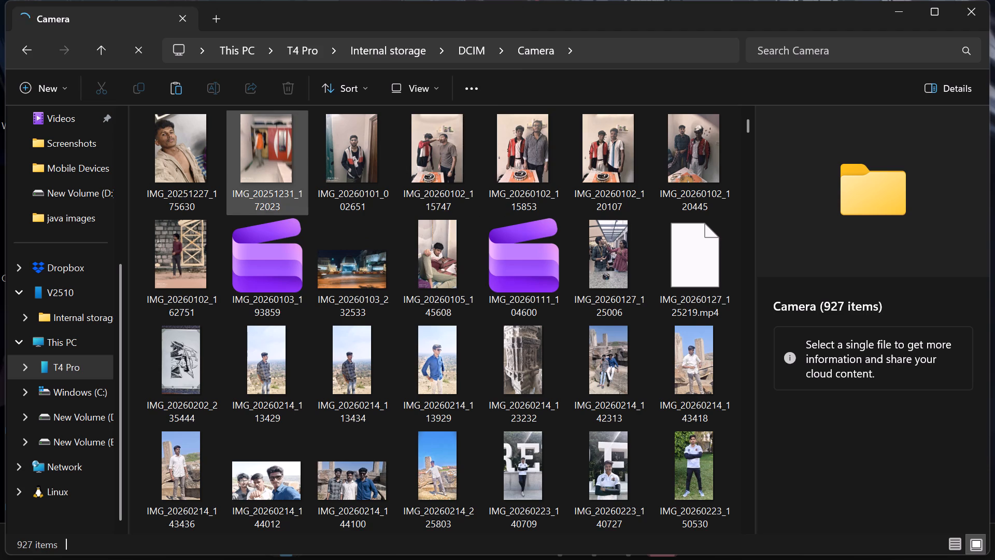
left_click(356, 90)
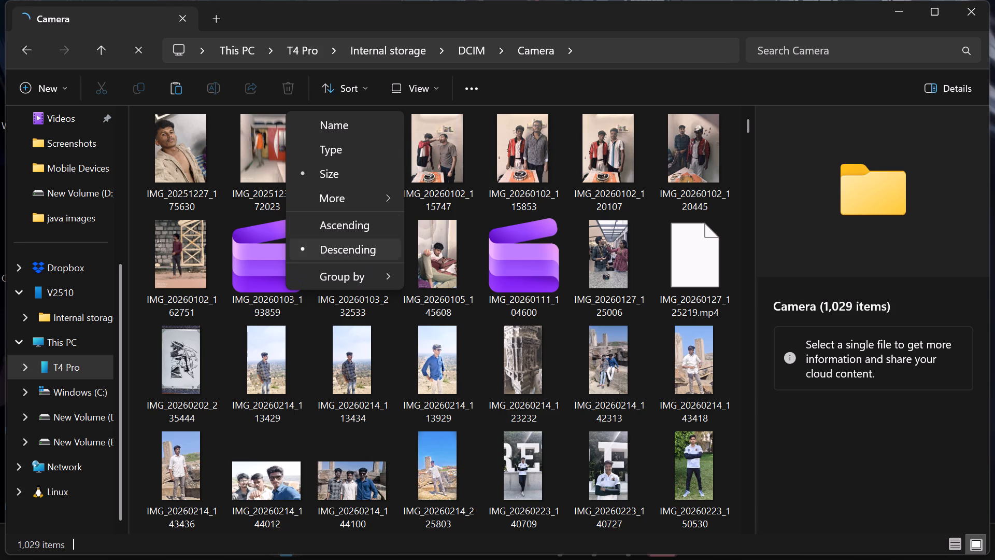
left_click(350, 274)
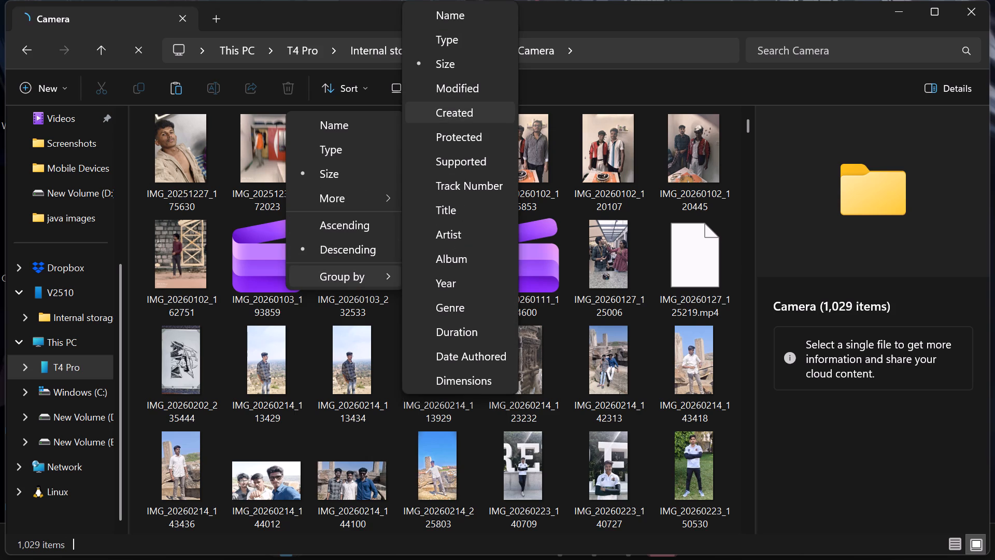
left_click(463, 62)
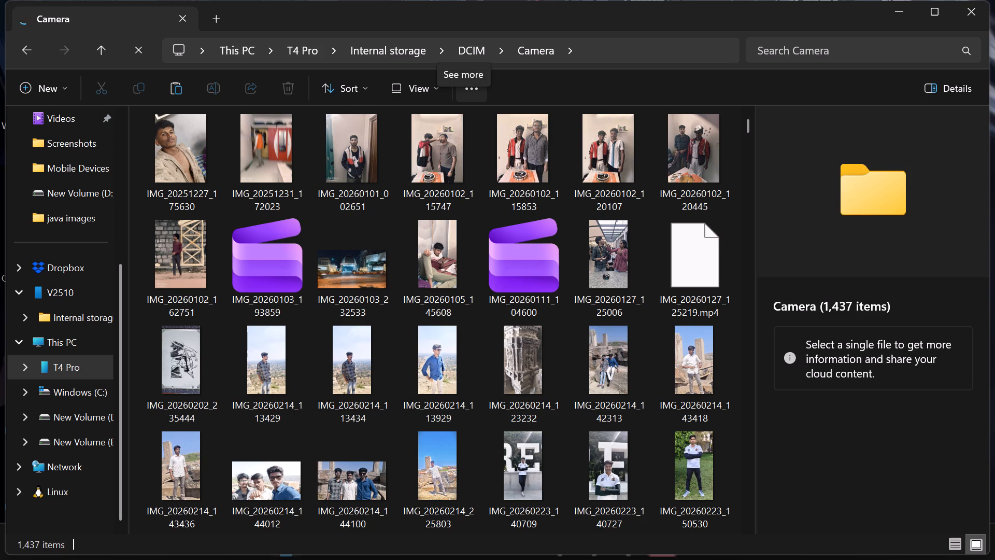
Group the files in the Camera folder by Date Authored, and go back to the DCIM folder.
left_click(358, 85)
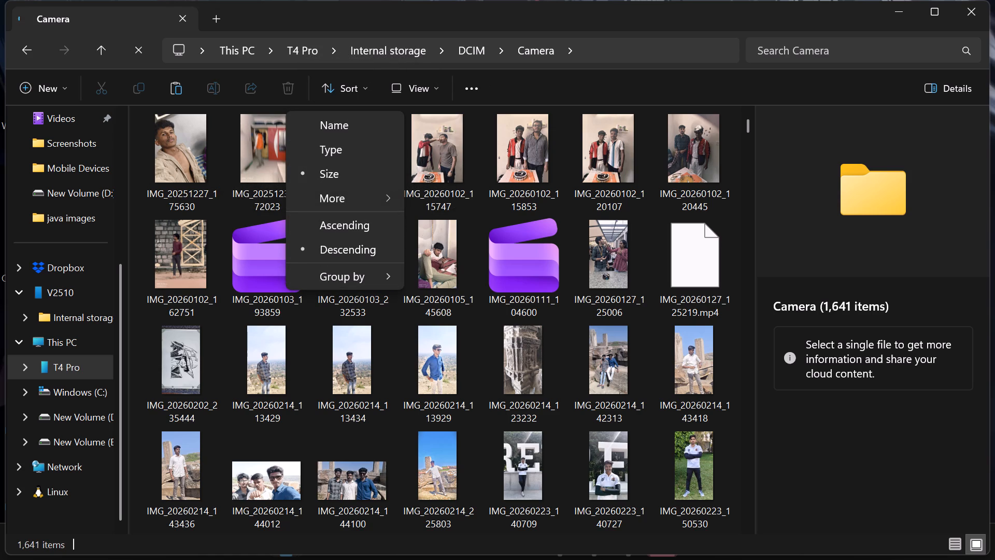
left_click(351, 279)
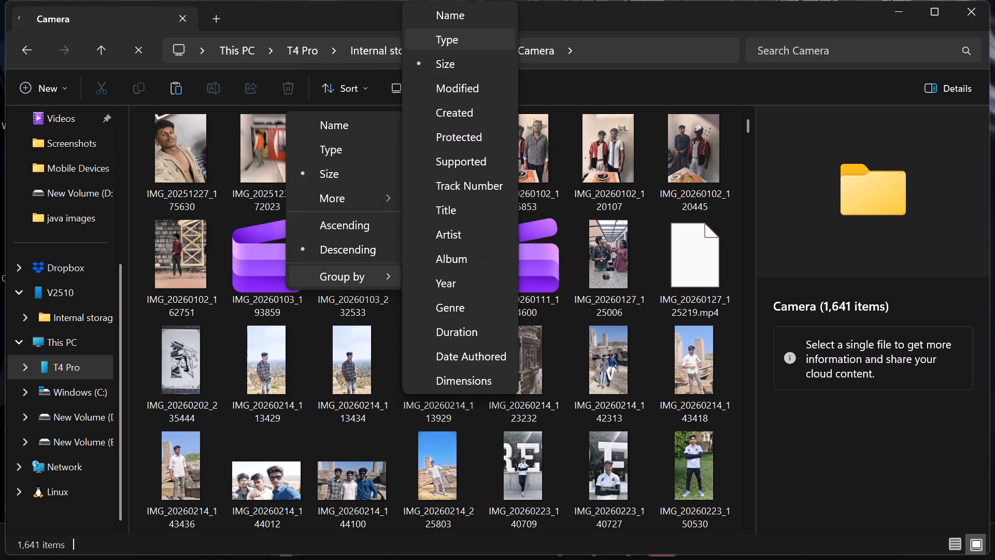
scroll(459, 145, "down", 6)
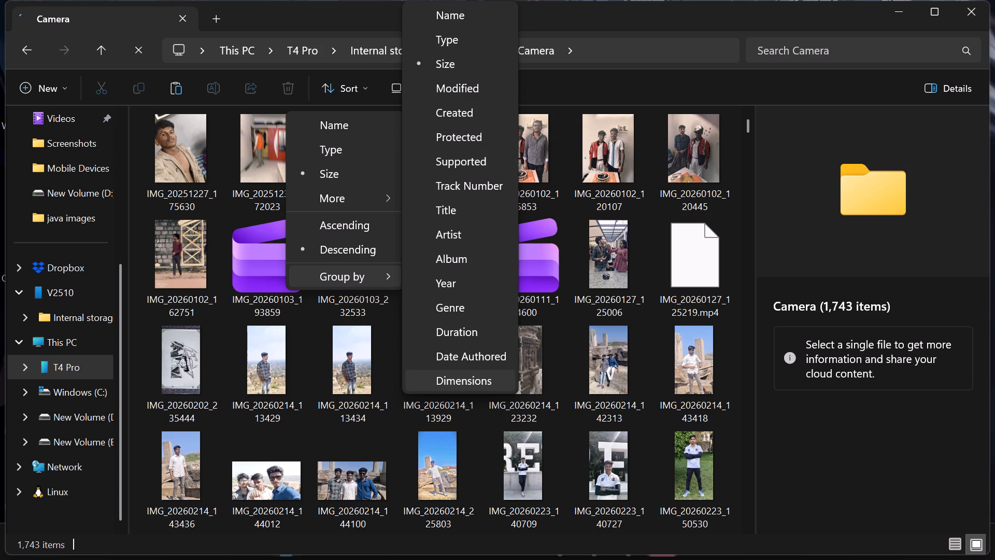
left_click(449, 350)
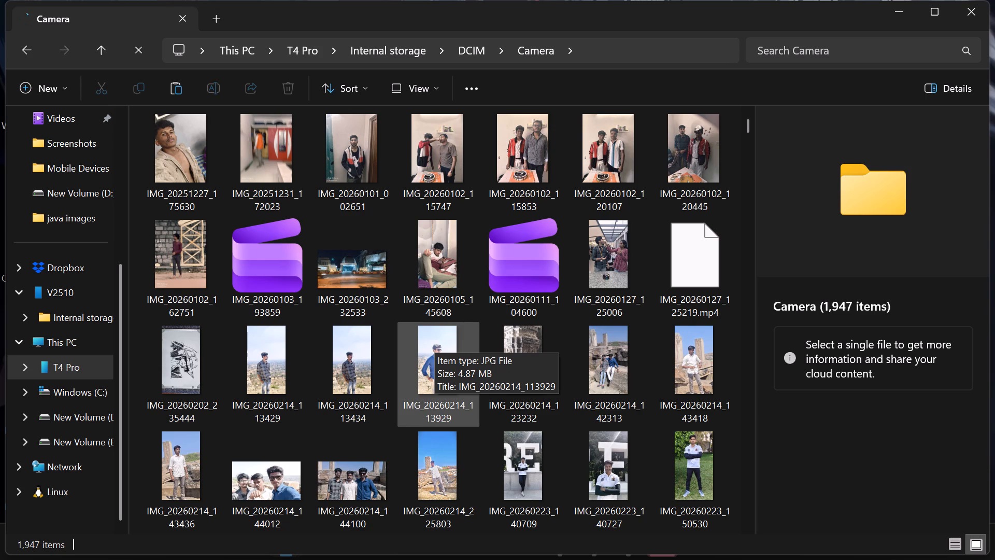
left_click(107, 259)
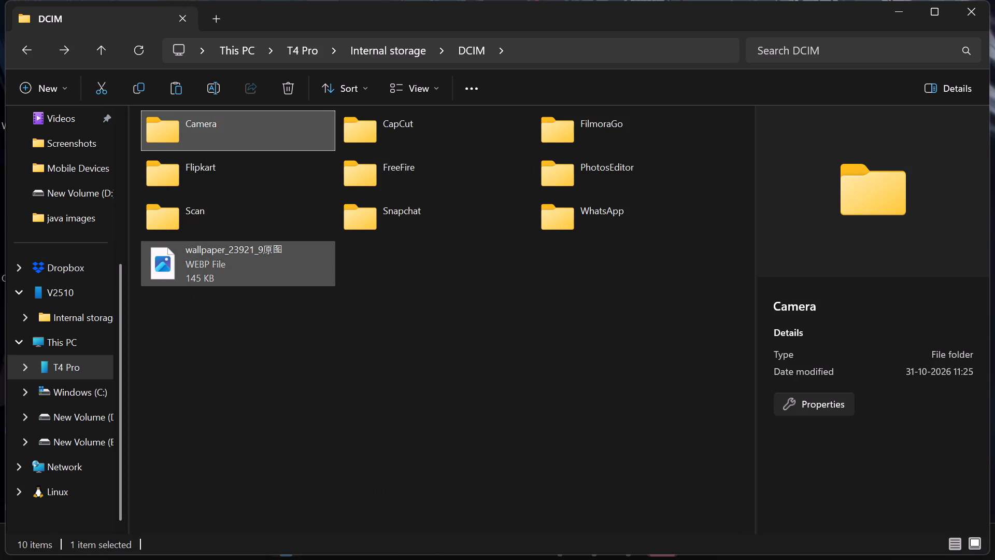
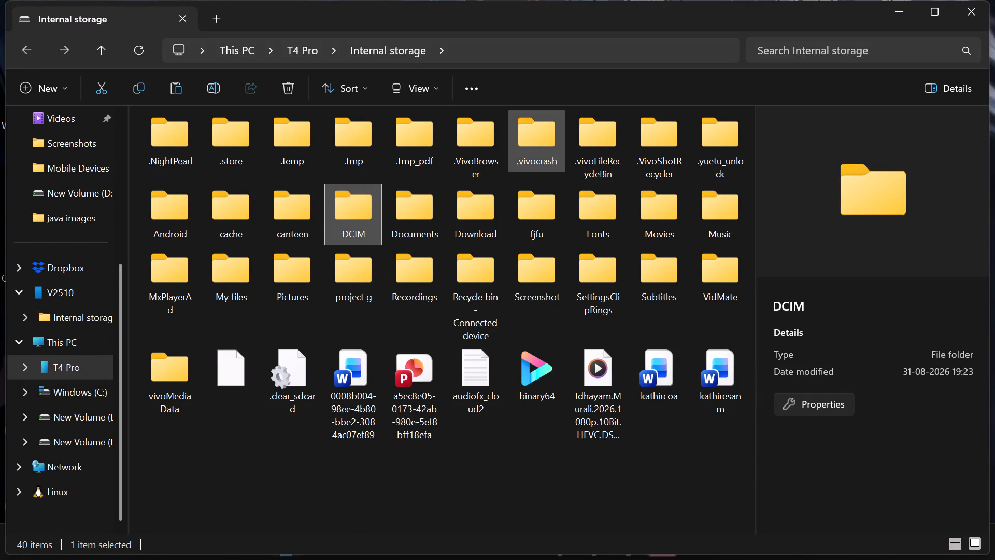
Copy all six videos from the fjfu folder in the T4 Pro phone's internal storage.
double_click(531, 206)
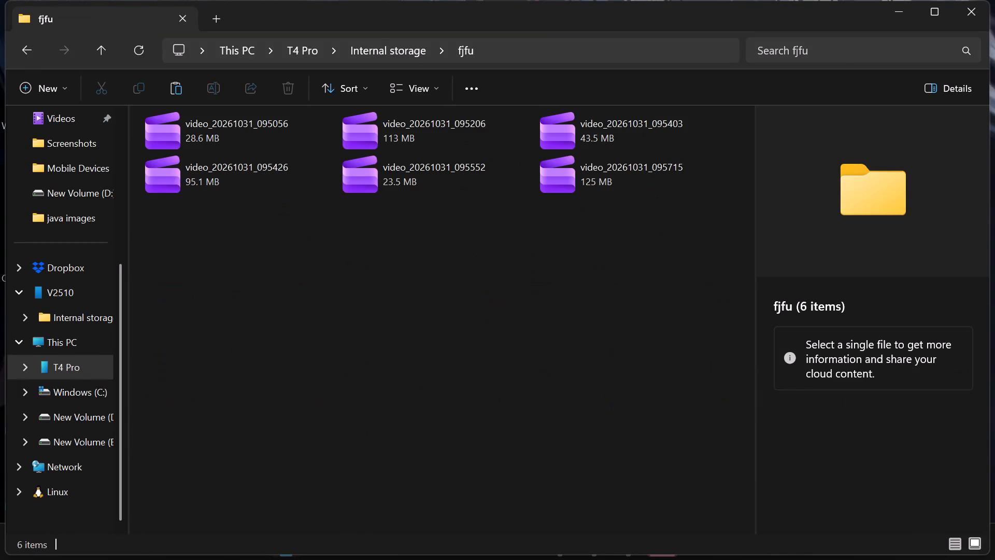
left_click_drag(233, 243, 601, 112)
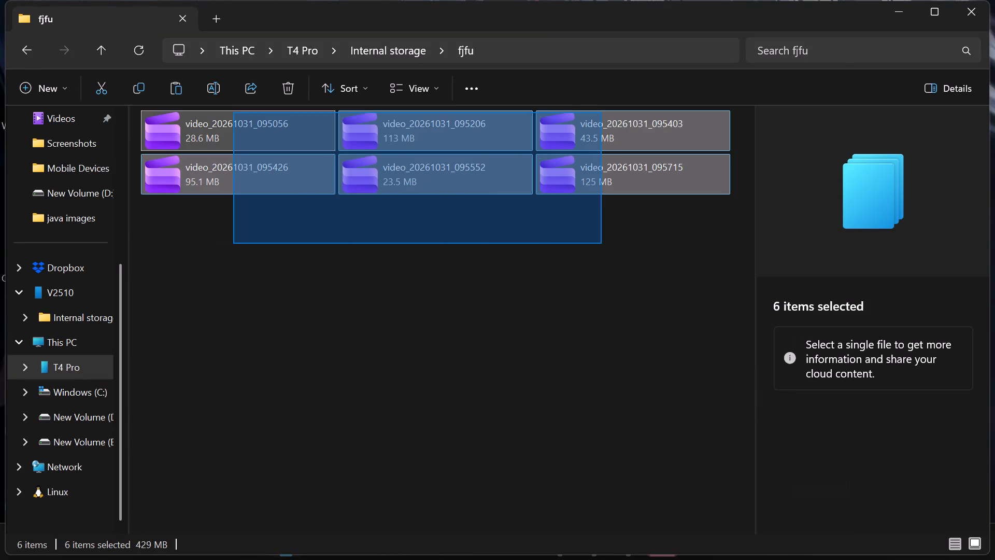
key("ctrl+c")
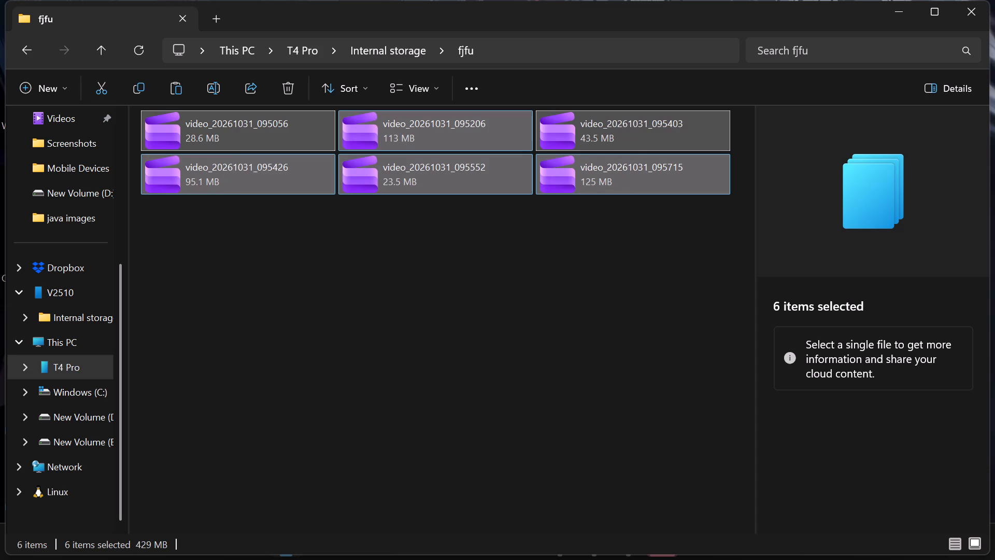
Create a new folder named FIFU at the root of New Volume (E:).
left_click(61, 432)
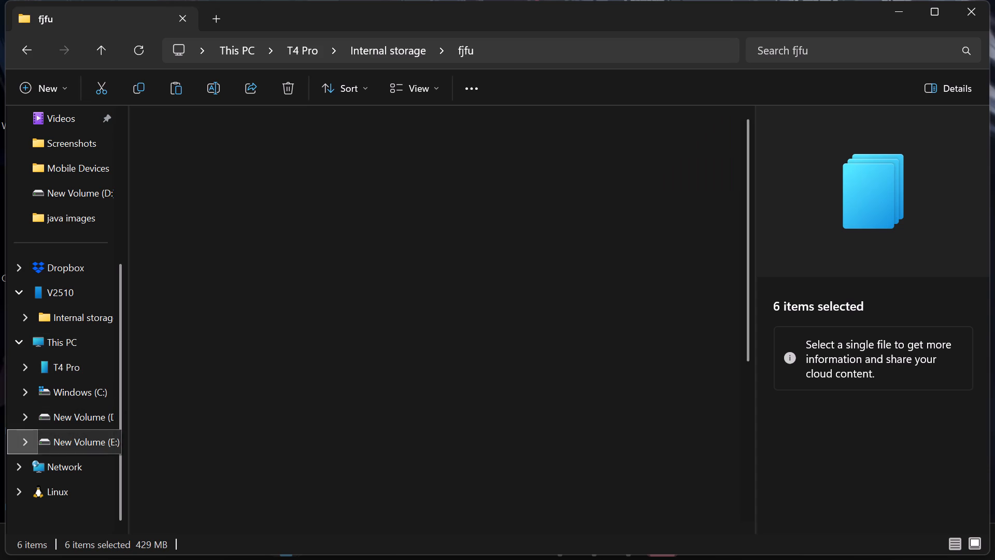
scroll(276, 223, "up", 4)
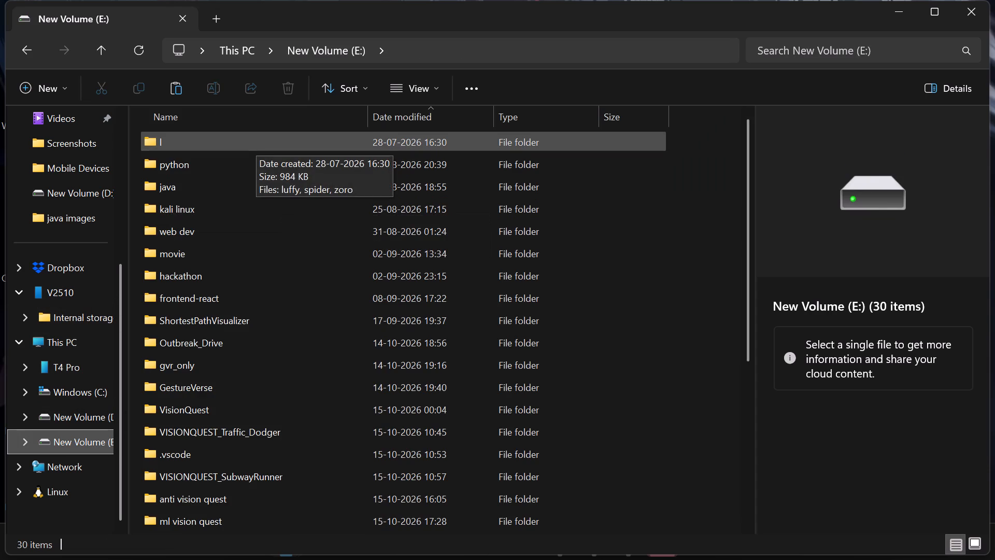
left_click(54, 91)
left_click(107, 133)
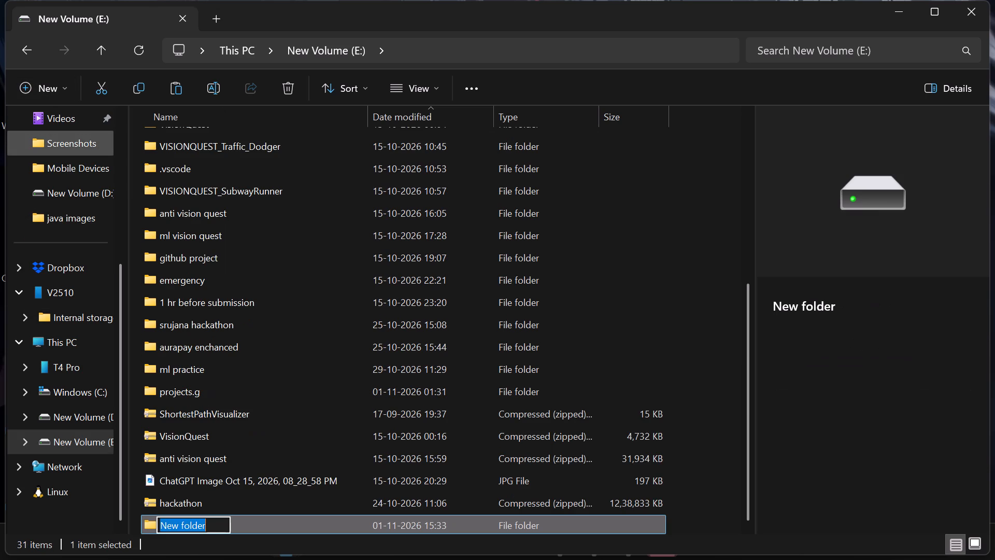
type("FIFU")
key("Return")
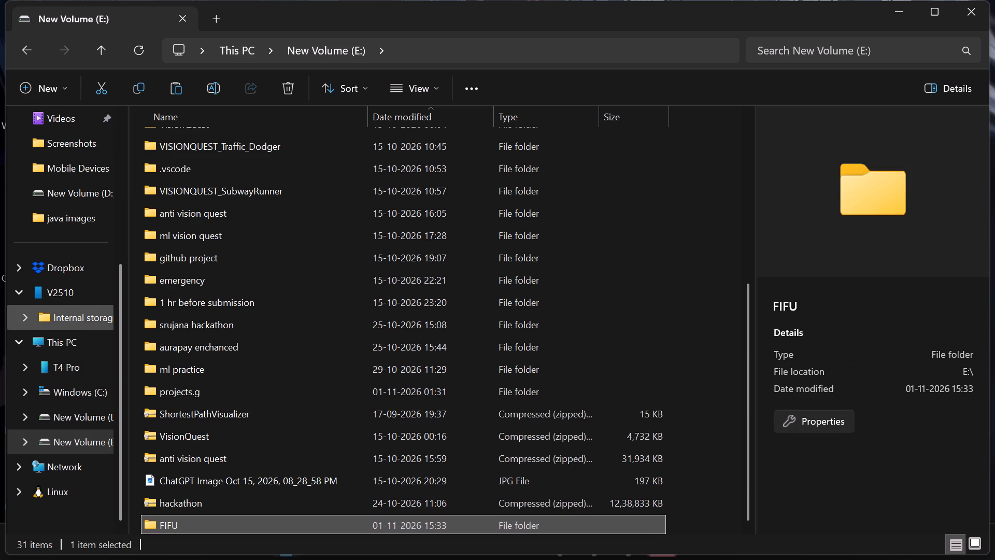
Open the FIFU folder and paste the copied phone videos into it.
double_click(215, 529)
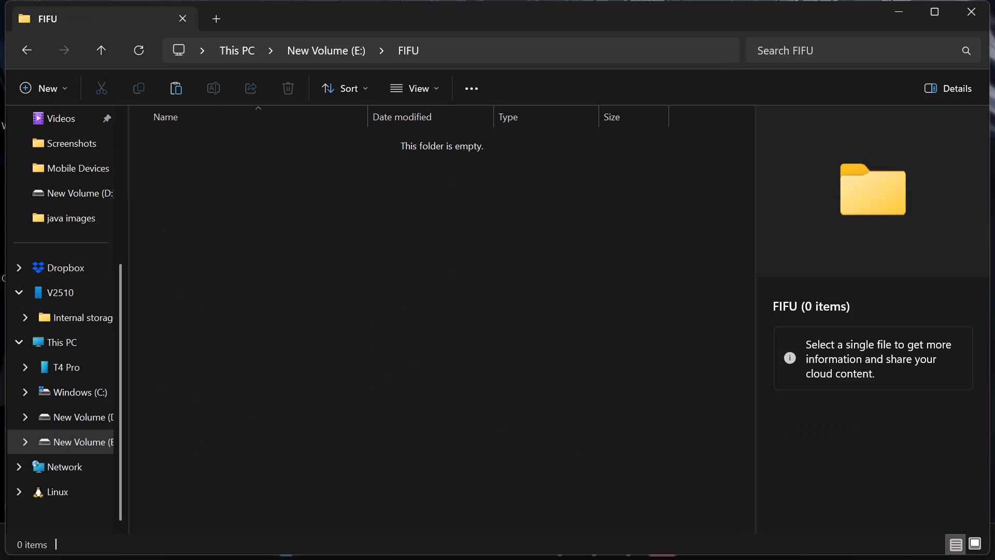
key("ctrl+v")
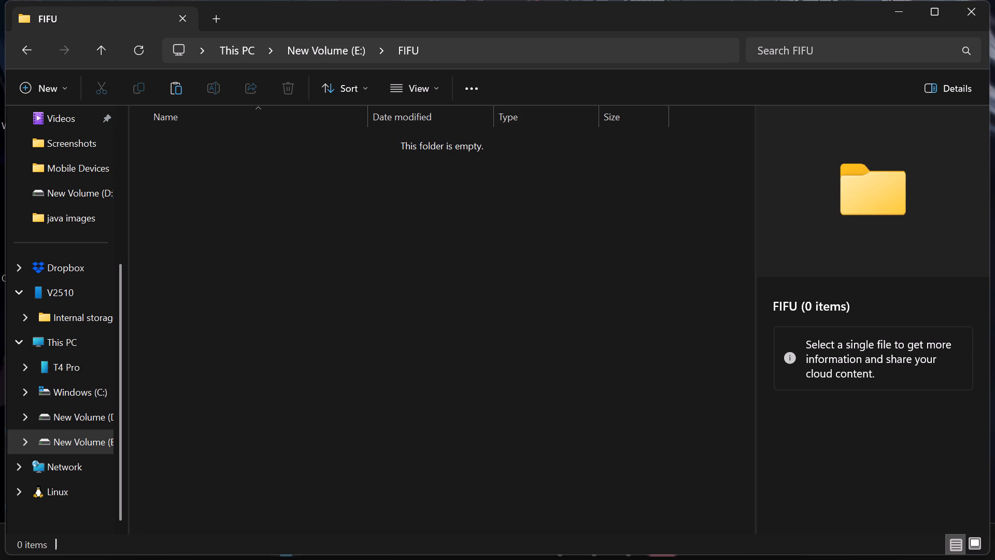
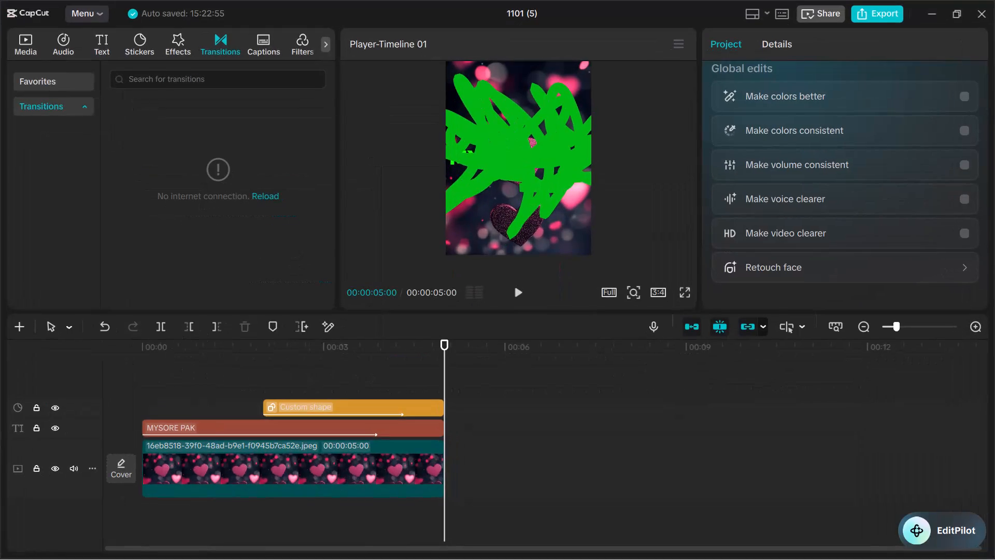
Scrub the timeline back to its start to review how the green scribble and the MYSORE PAK title animate.
left_click_drag(442, 363, 329, 376)
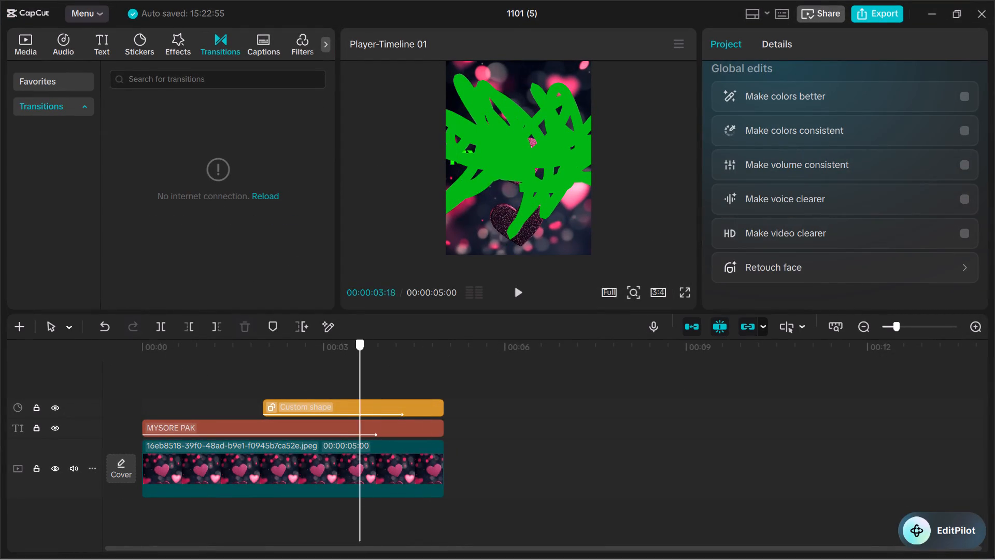
left_click_drag(329, 376, 361, 364)
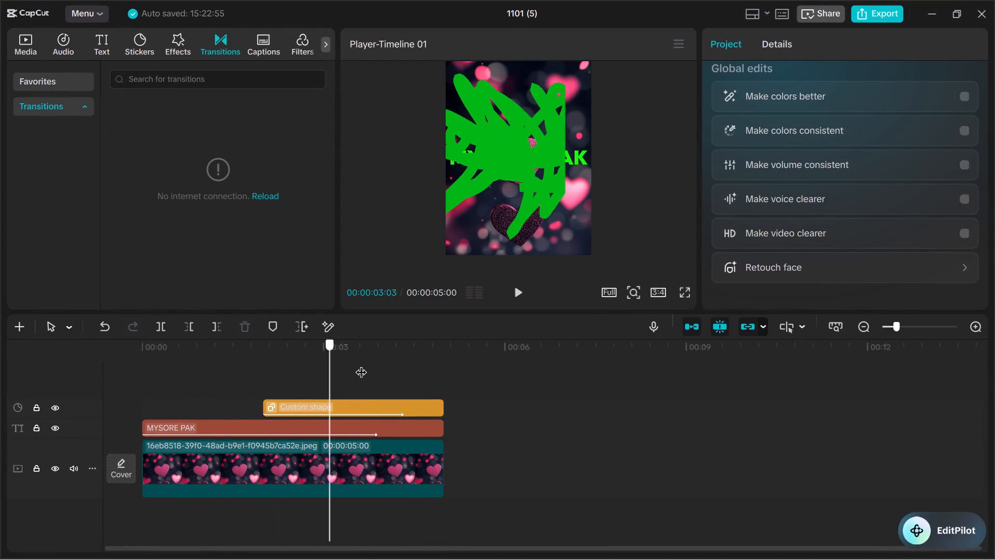
left_click_drag(361, 364, 107, 389)
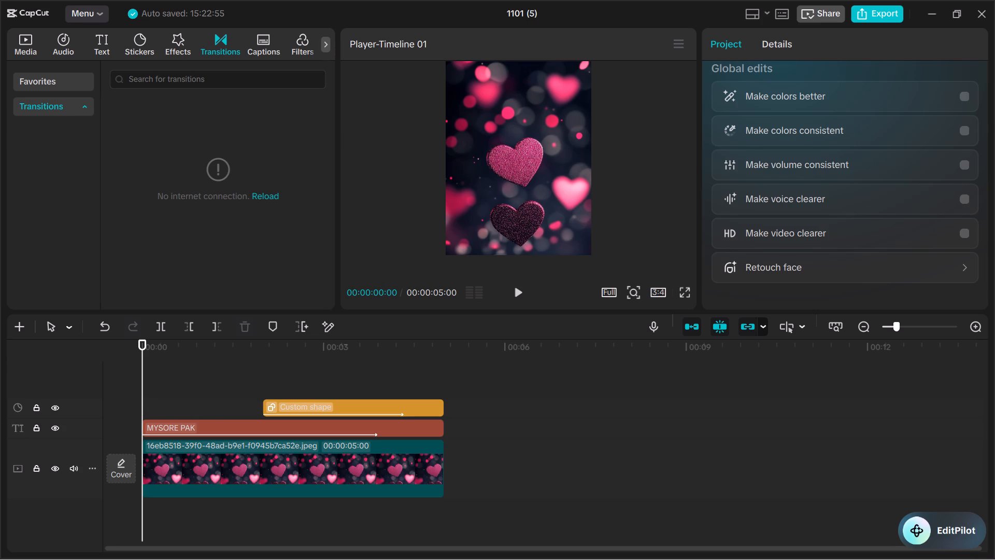
key("alt+Tab")
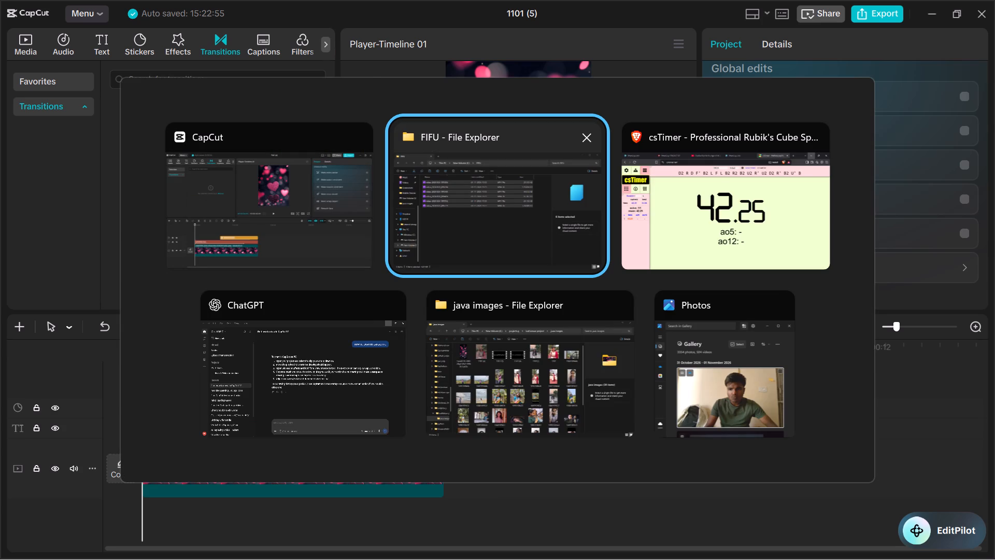
key("alt+Tab")
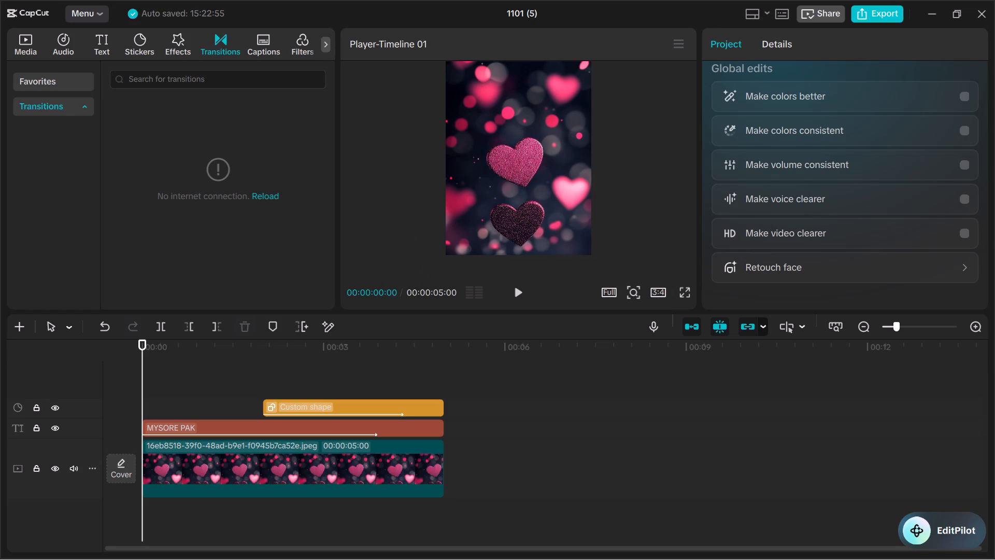
Import video_20261031_095056 from the FIFU folder on New Volume (E:) into the project media.
left_click(31, 49)
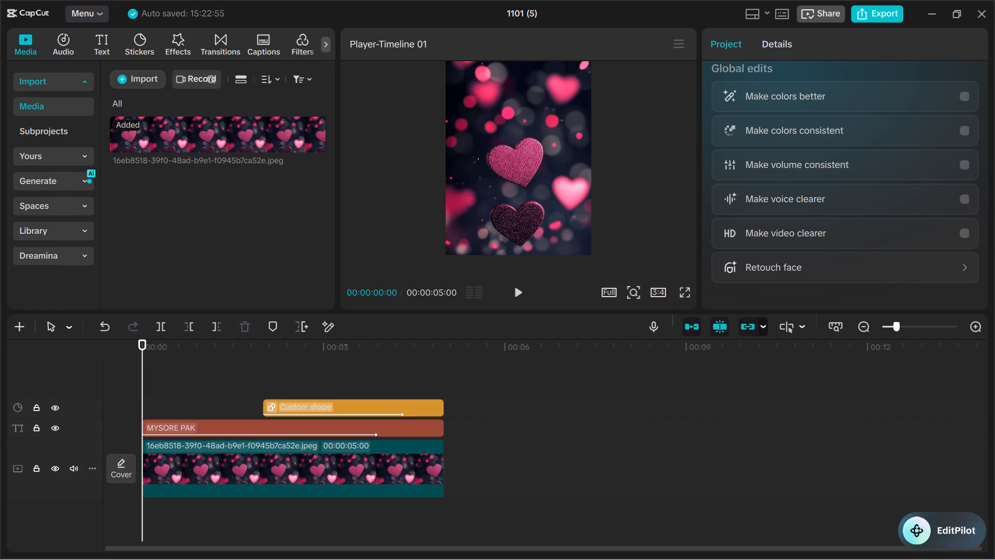
left_click(47, 79)
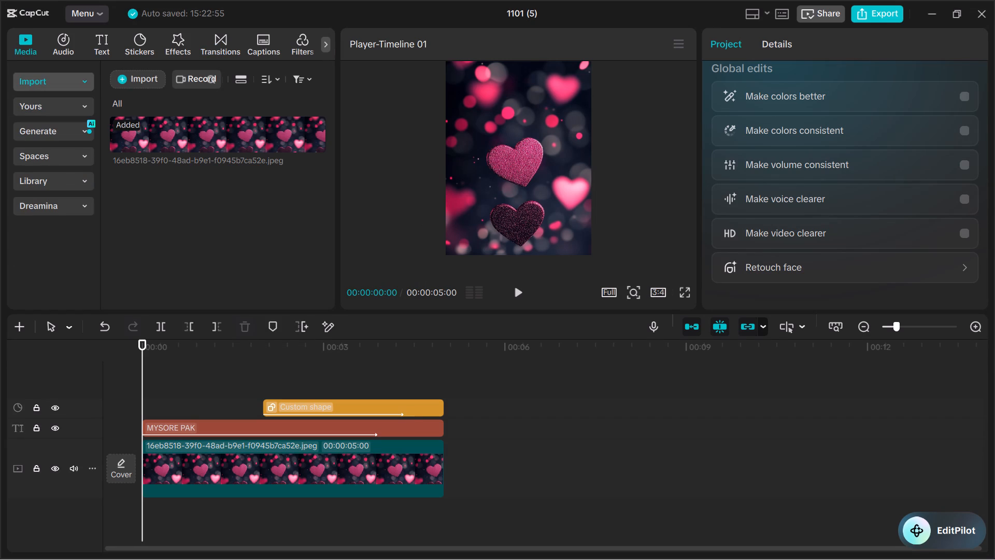
left_click(60, 83)
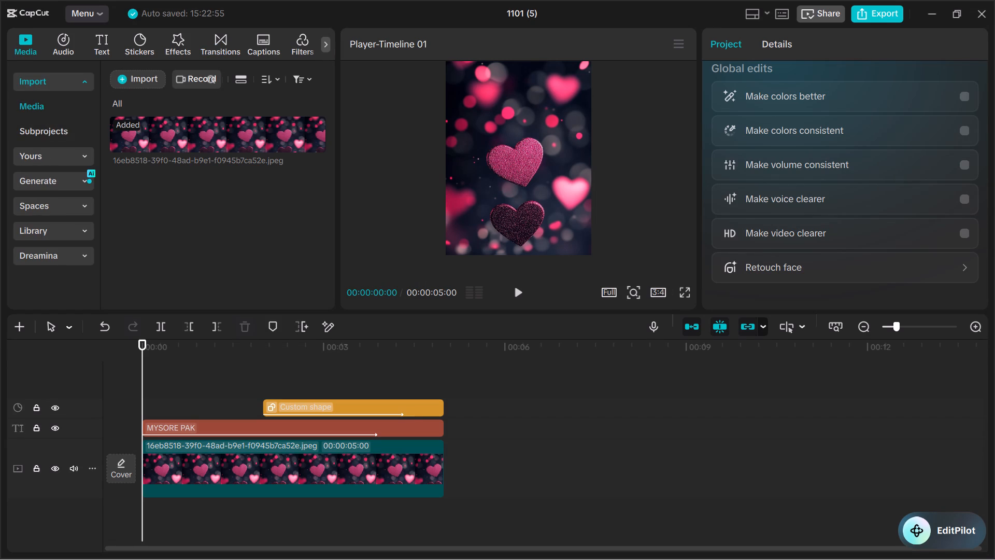
left_click(141, 82)
left_click(166, 121)
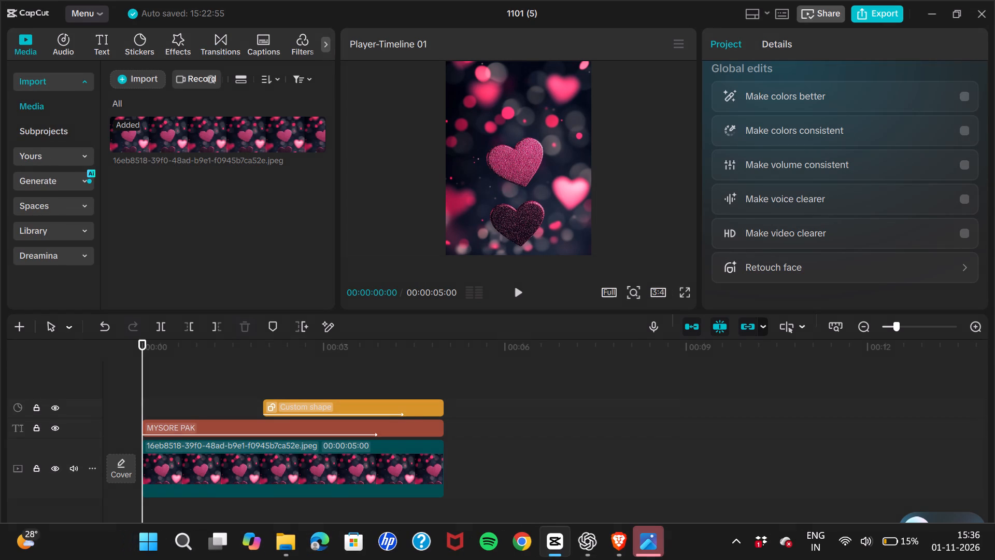
left_click(71, 174)
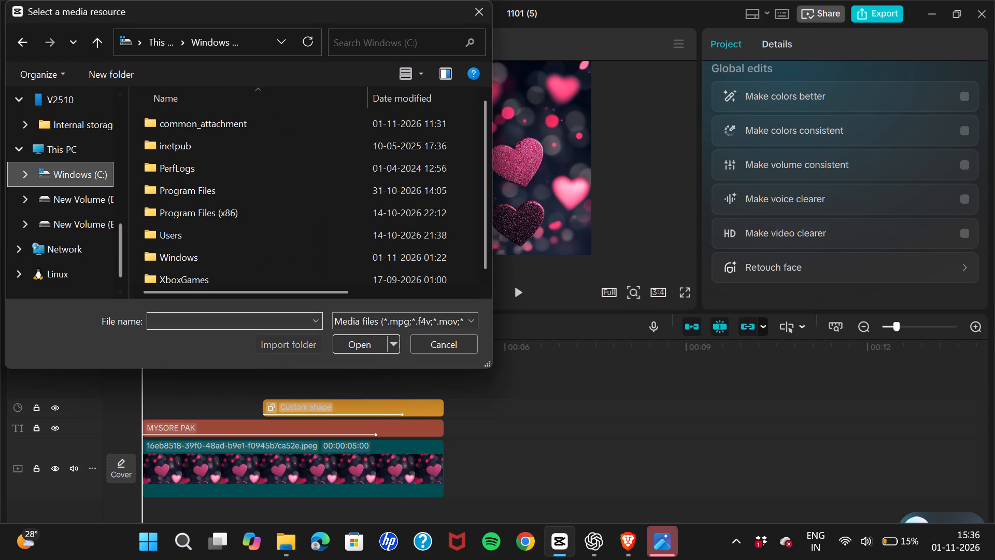
left_click(79, 227)
scroll(249, 158, "down", 3)
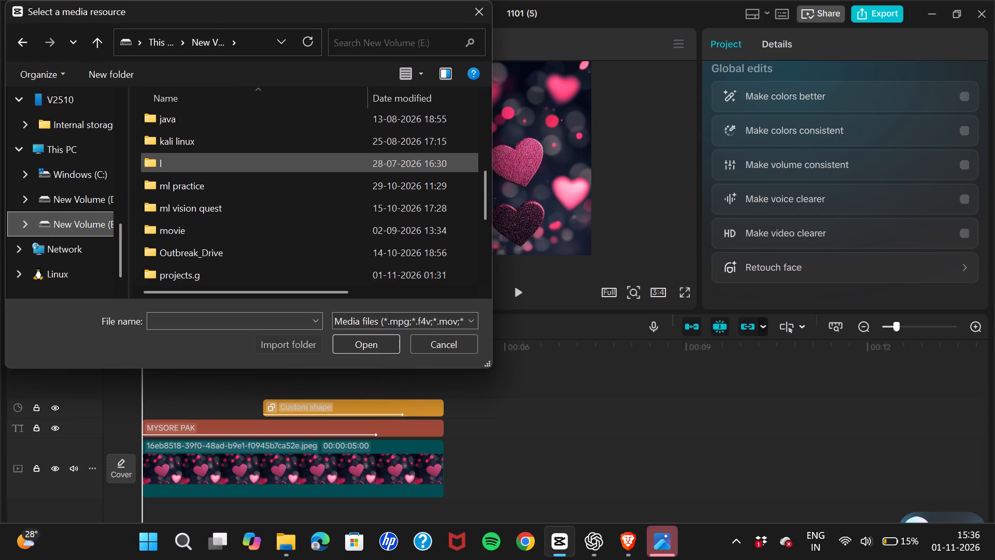
scroll(249, 158, "up", 2)
double_click(207, 151)
double_click(197, 133)
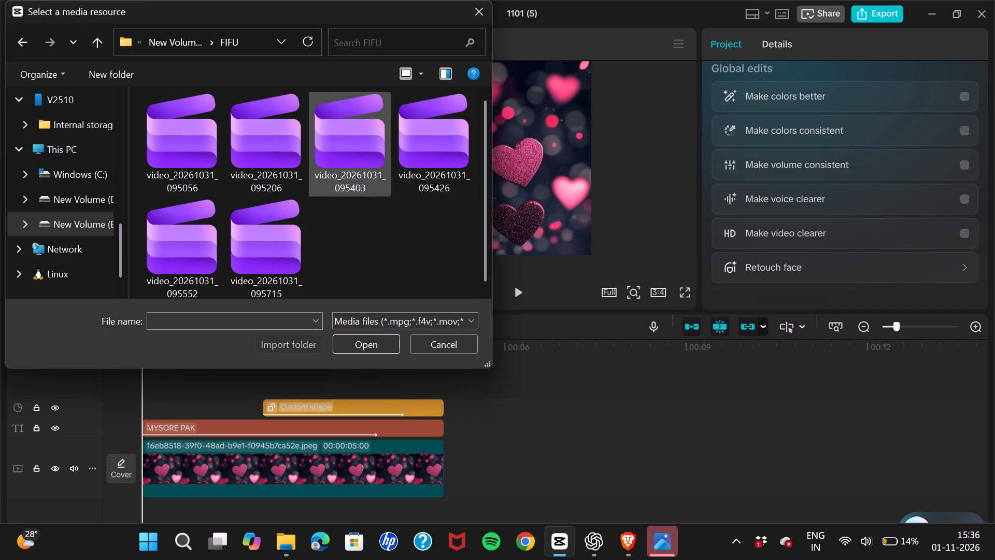
scroll(365, 215, "down", 6)
scroll(365, 215, "up", 4)
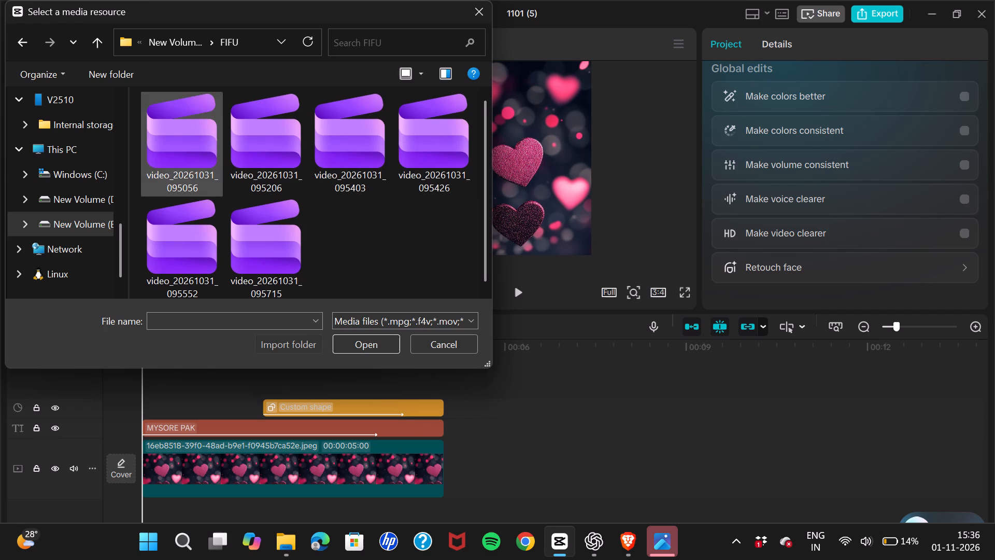
left_click(190, 136)
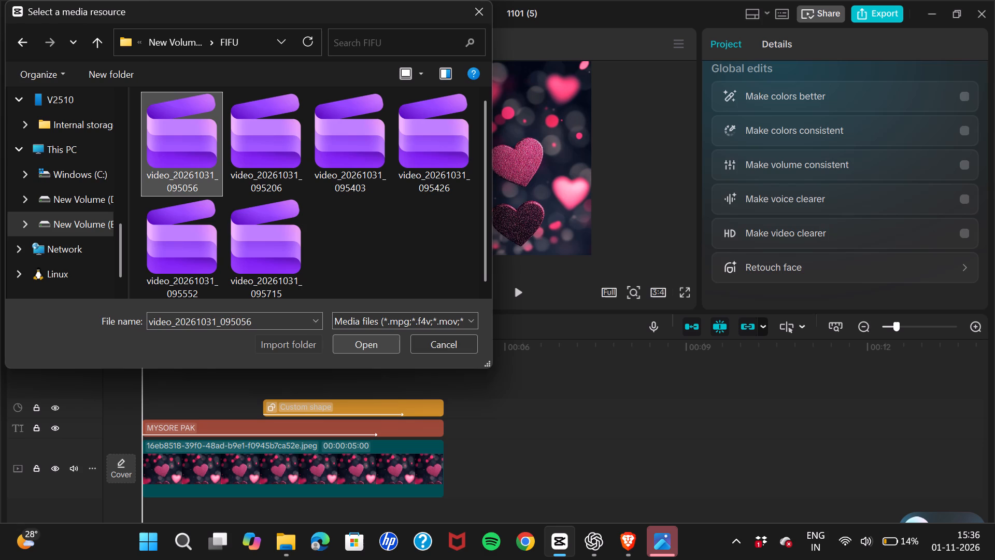
left_click(385, 349)
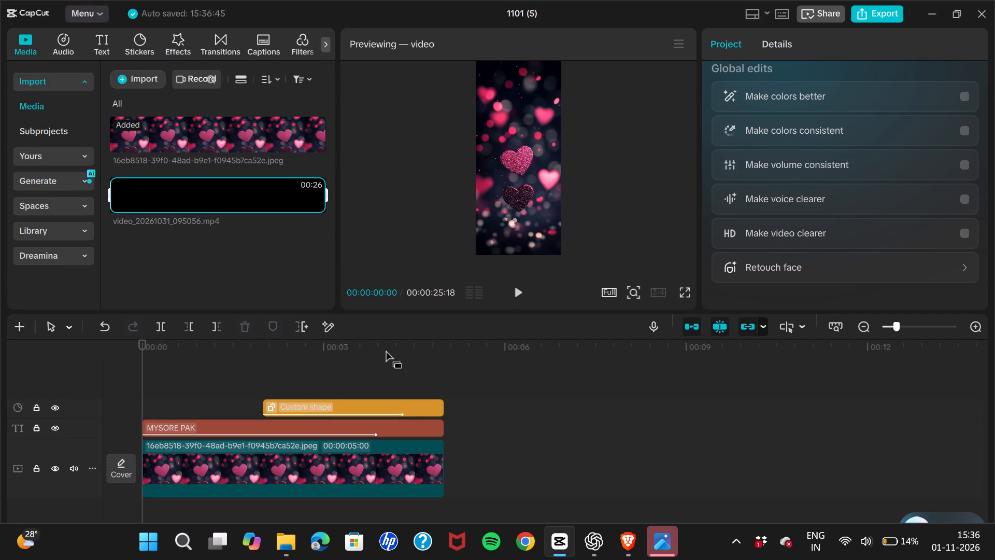
Preview the imported dance video, and play the heart-background timeline through to its end.
scroll(366, 449, "down", 4)
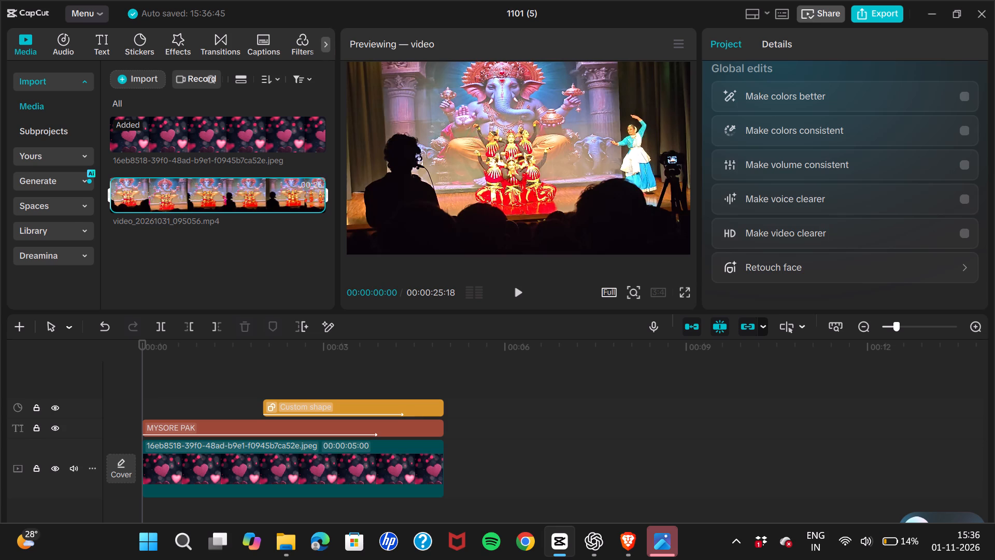
left_click(517, 293)
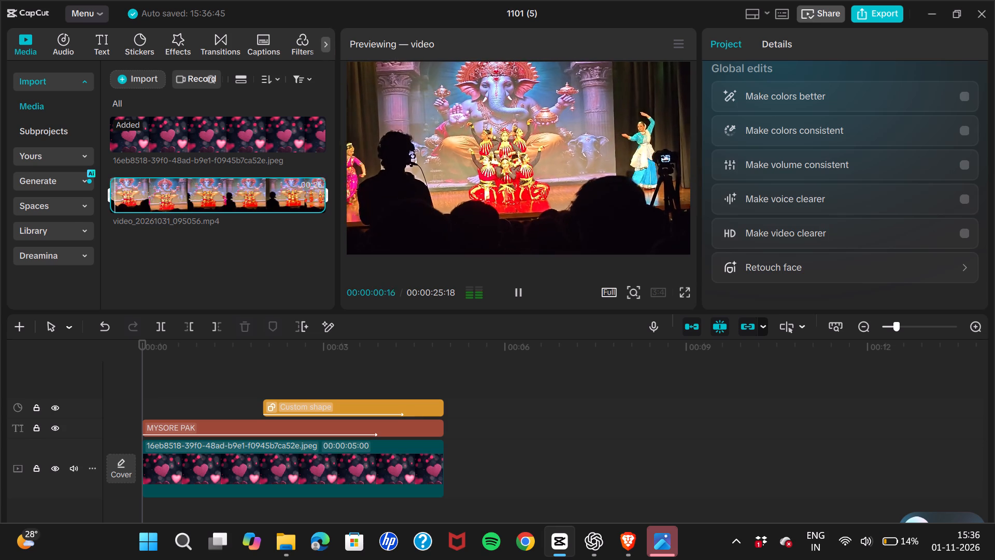
left_click(281, 455)
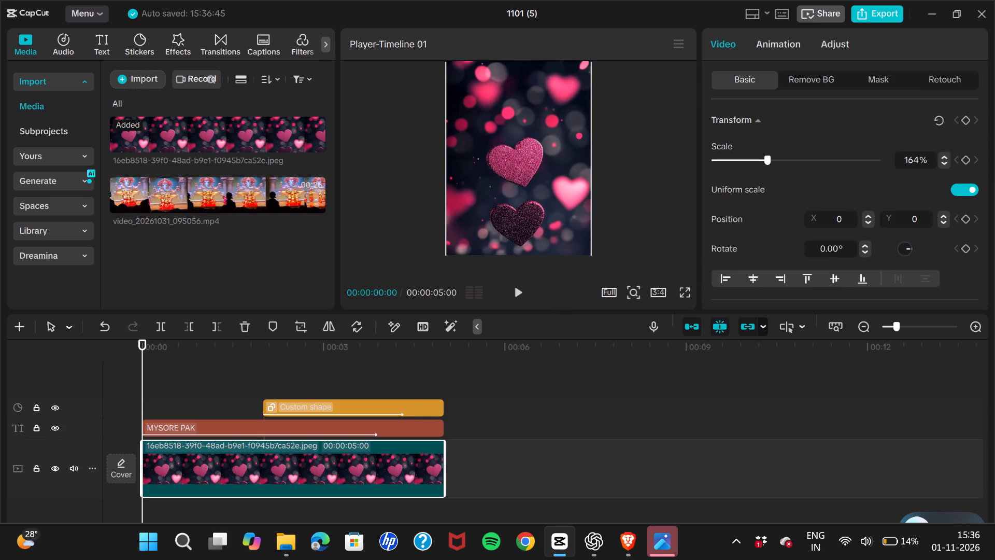
left_click(518, 289)
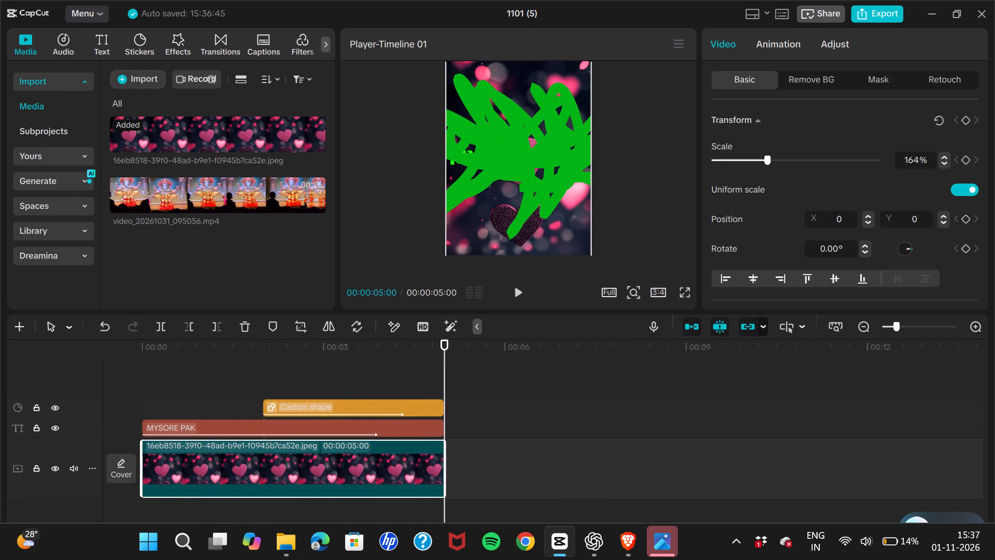
Export the 1101 (5) project with the frame rate set to 120fps, and dismiss the sharing options.
left_click(893, 14)
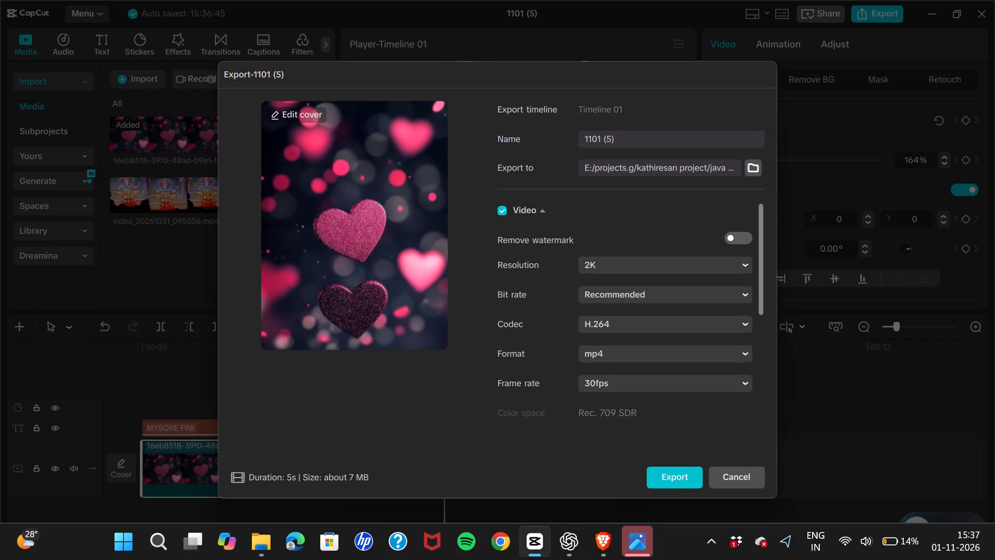
left_click(627, 380)
scroll(648, 339, "down", 1)
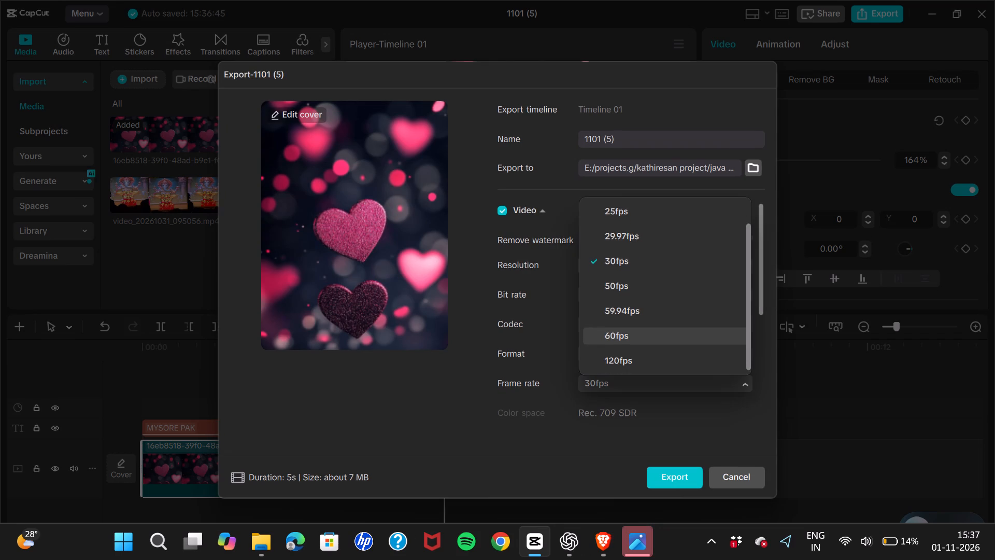
left_click(648, 339)
left_click(648, 378)
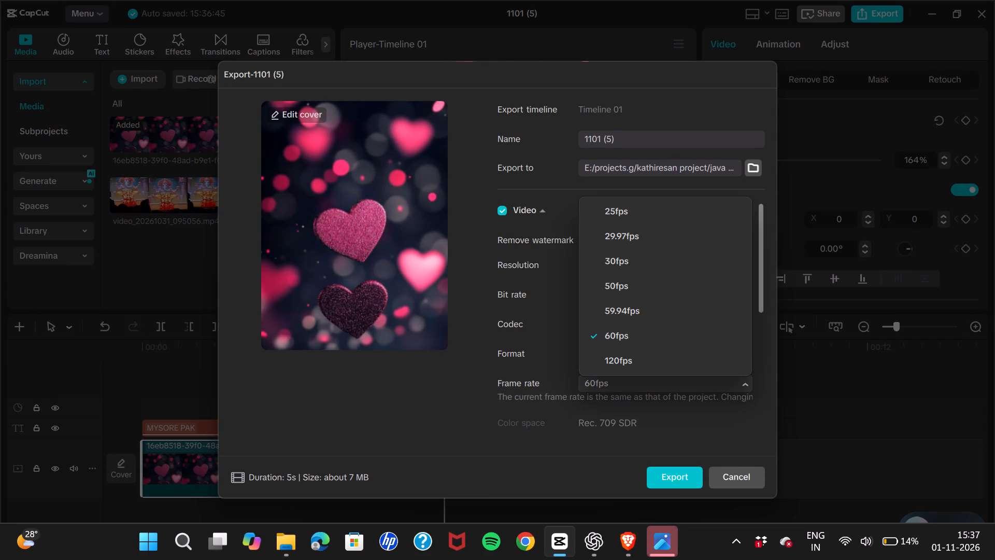
left_click(642, 358)
left_click(662, 480)
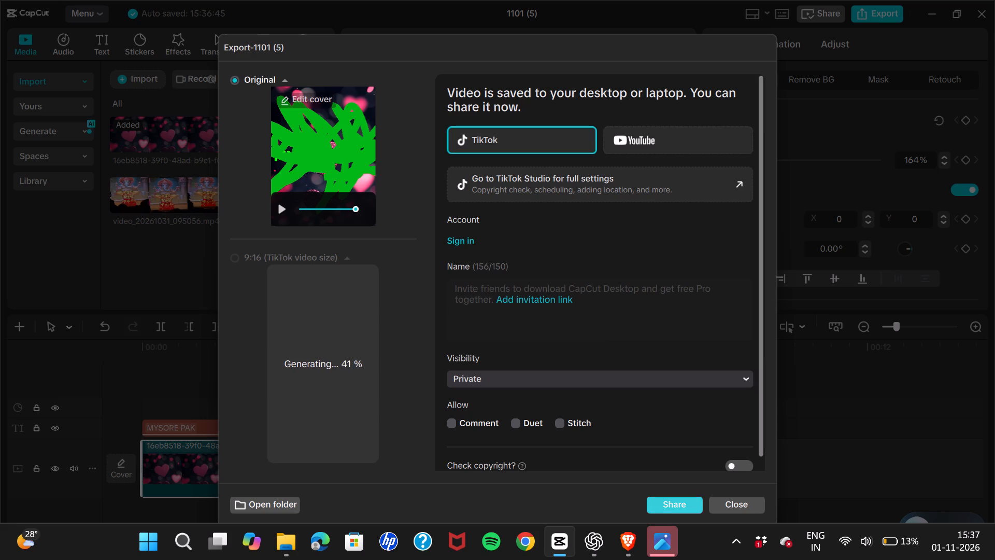
left_click(737, 501)
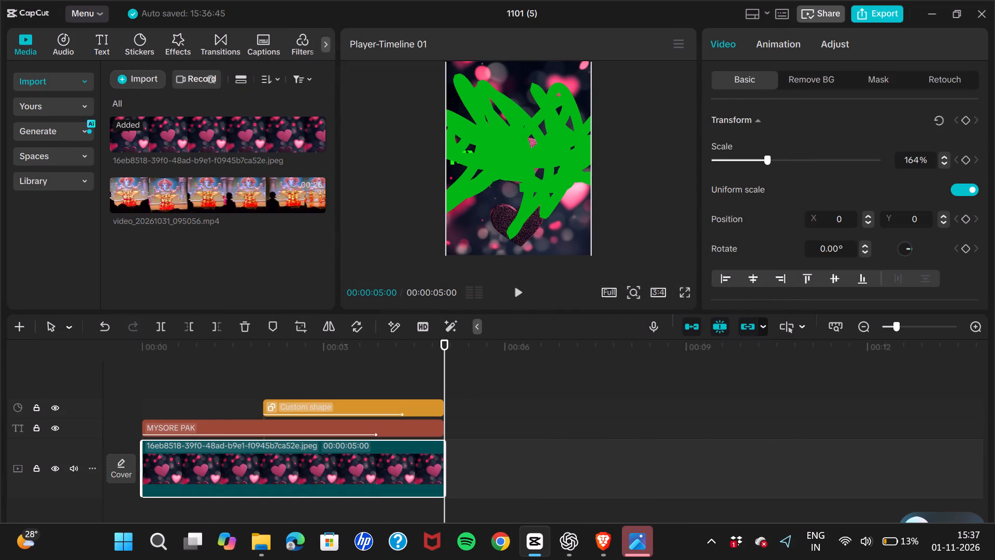
Create a new empty project.
left_click(87, 7)
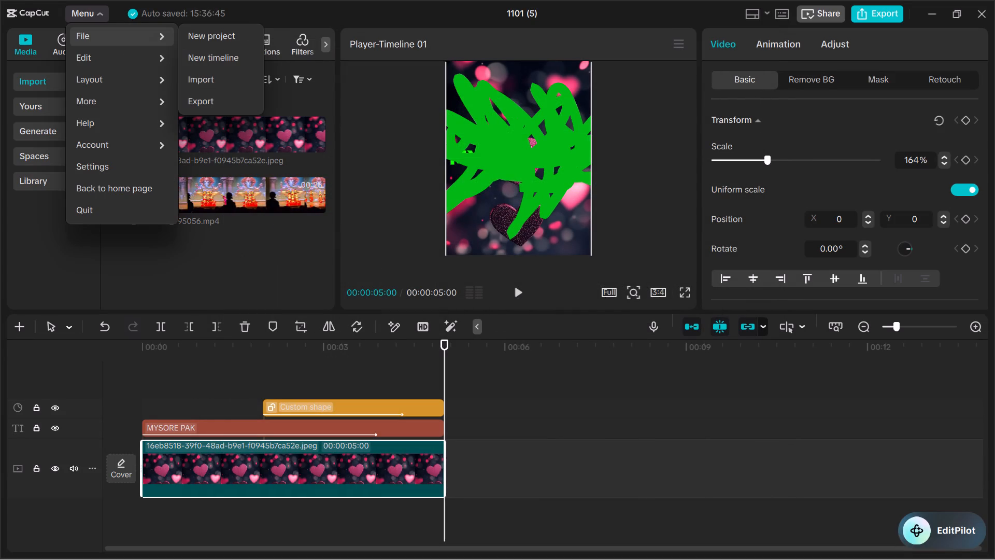
left_click(198, 40)
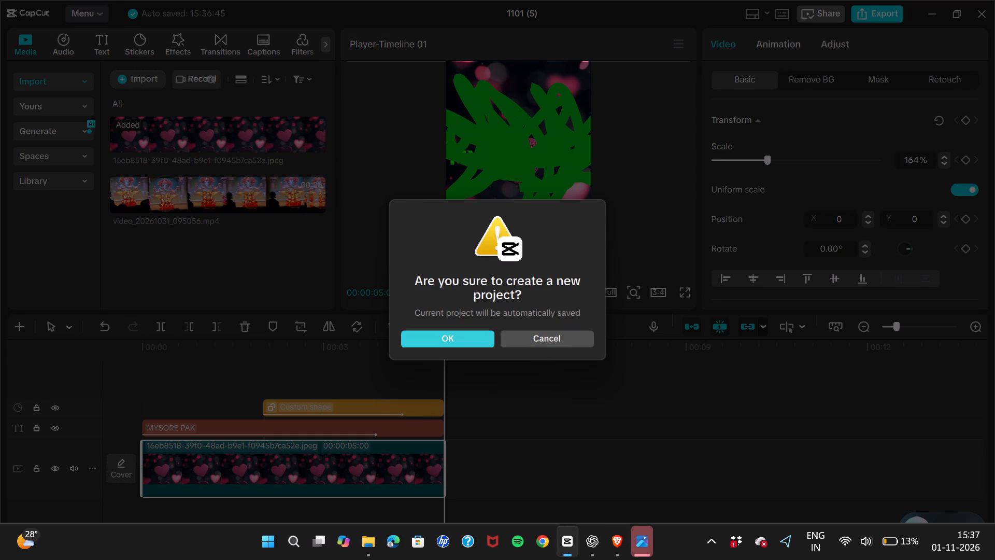
left_click(451, 340)
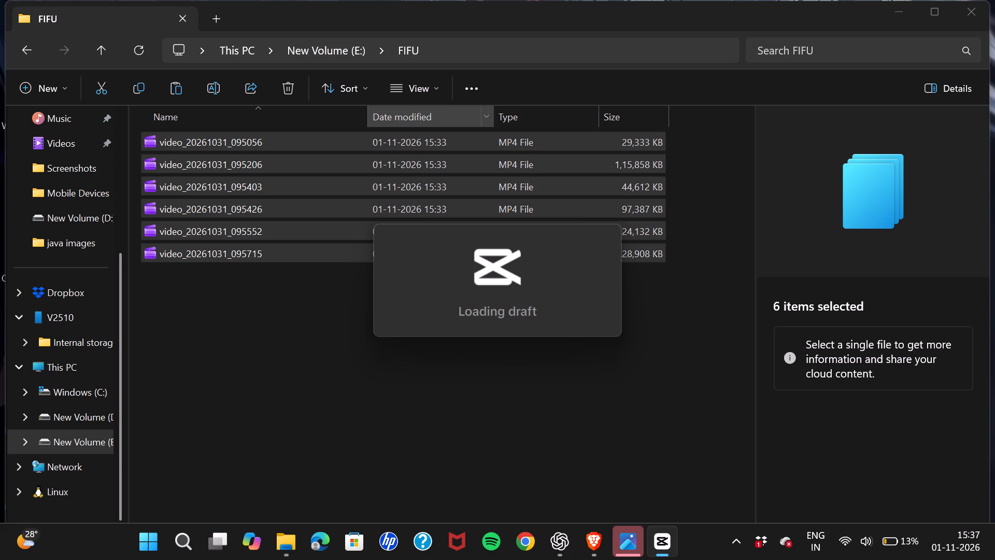
Connect Proton VPN to the fastest free server and return to the new CapCut project.
left_click(738, 537)
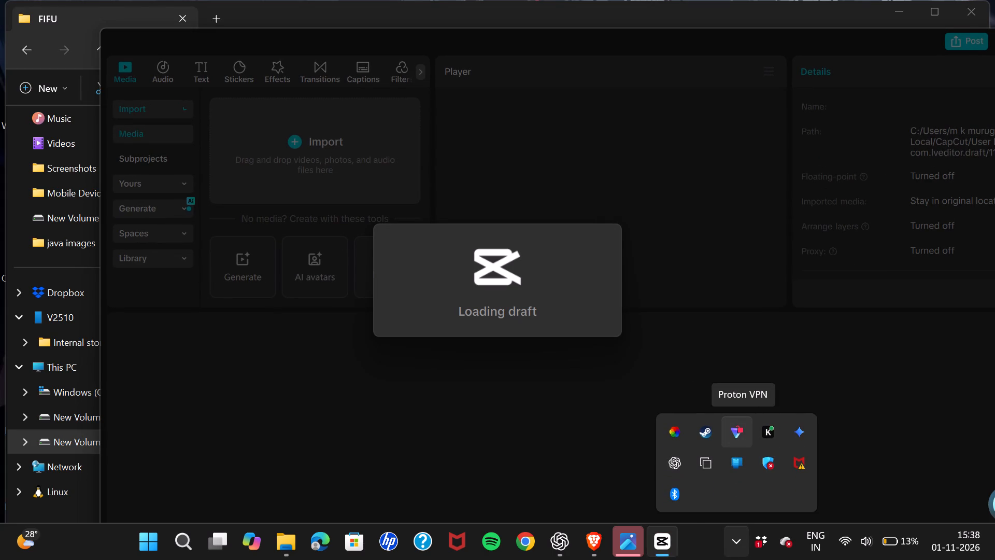
left_click(743, 428)
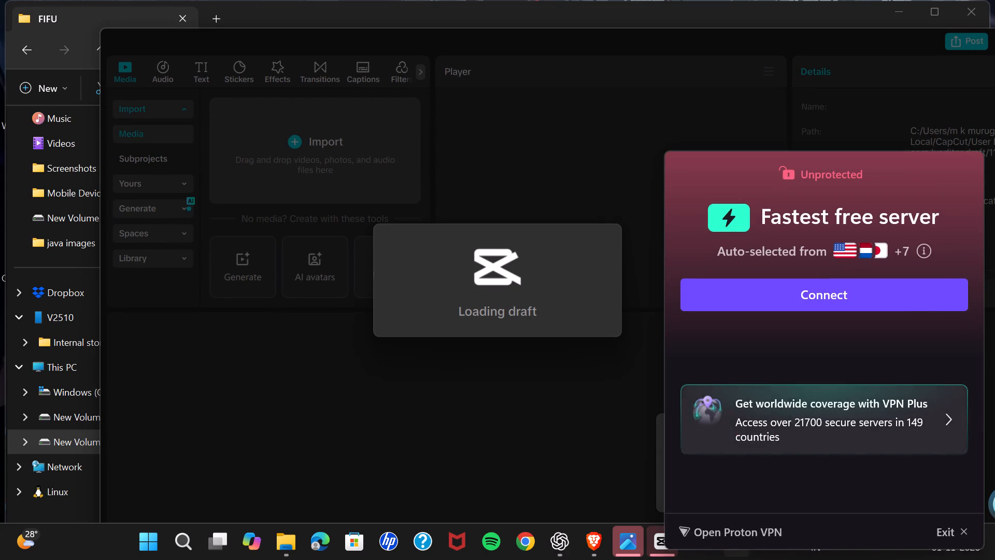
left_click(811, 289)
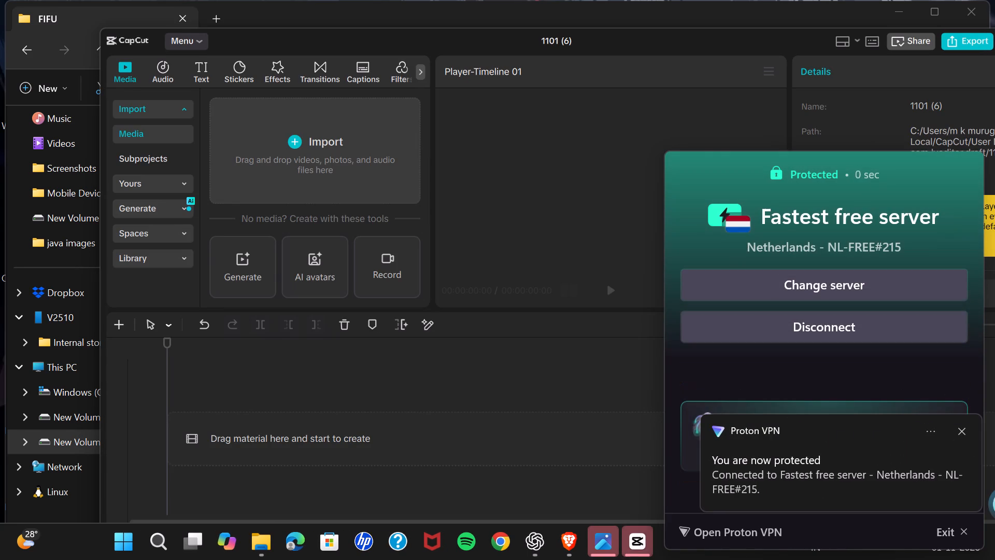
left_click(620, 199)
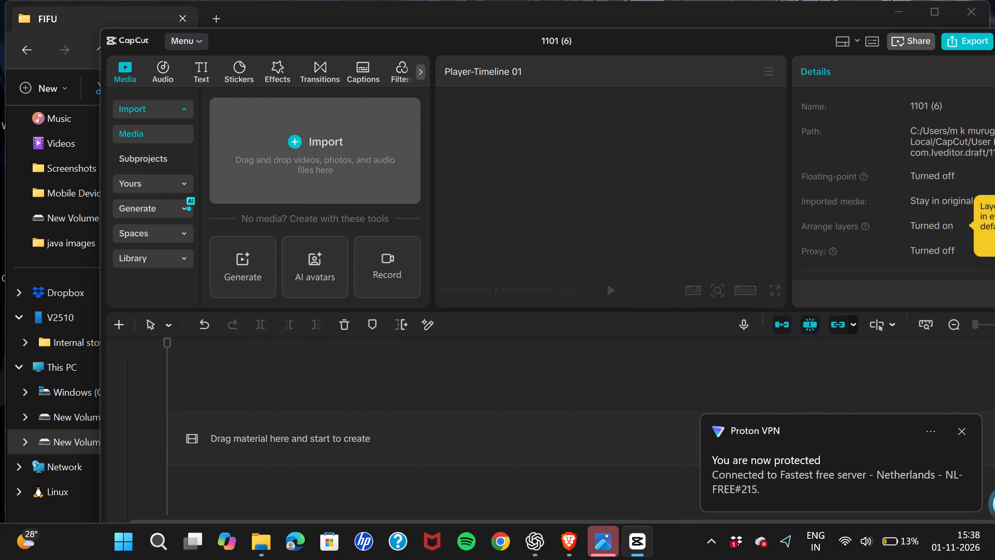
Import the 1101 (5) MYSORE PAK video from the java images folder, reached through projects.g on New Volume (E:).
left_click(297, 142)
left_click(293, 170)
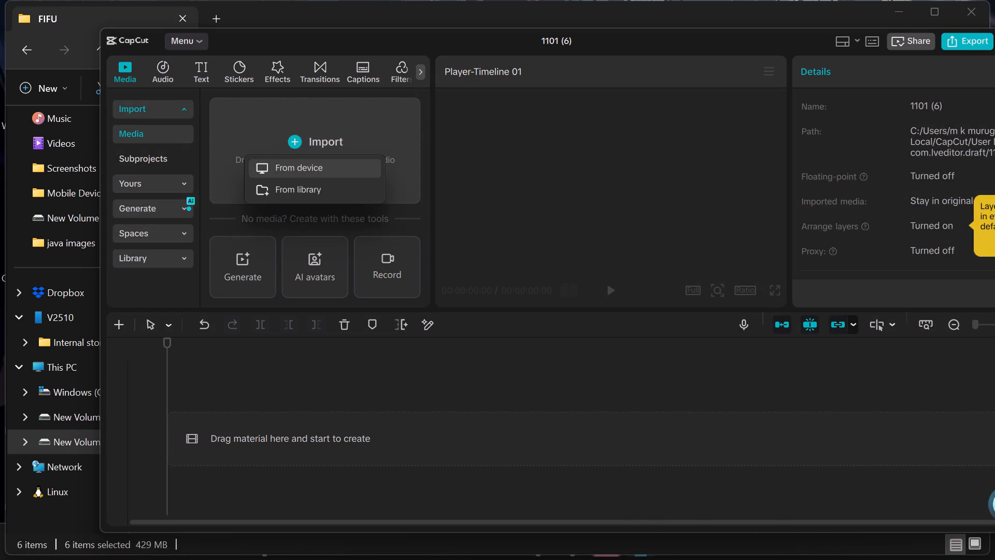
scroll(351, 232, "down", 4)
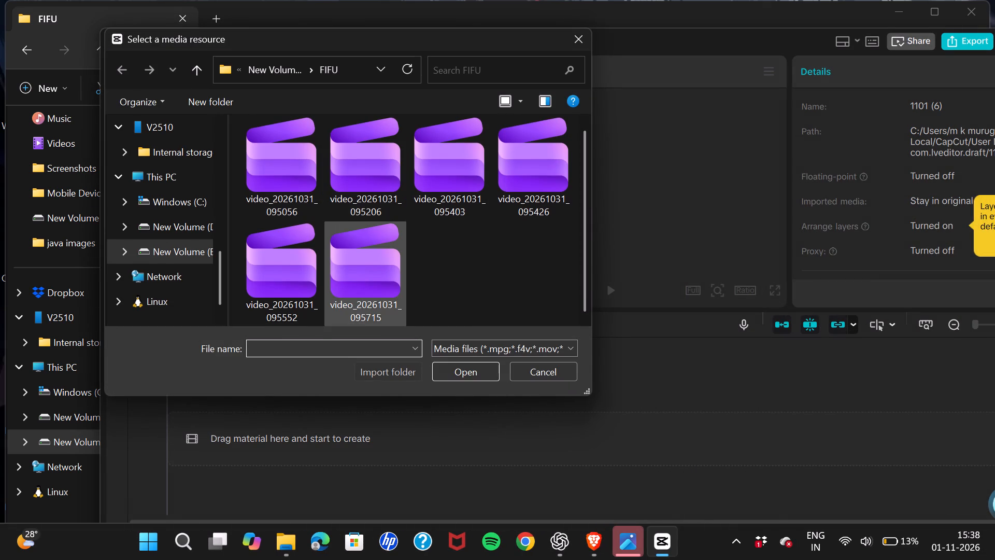
scroll(351, 232, "up", 4)
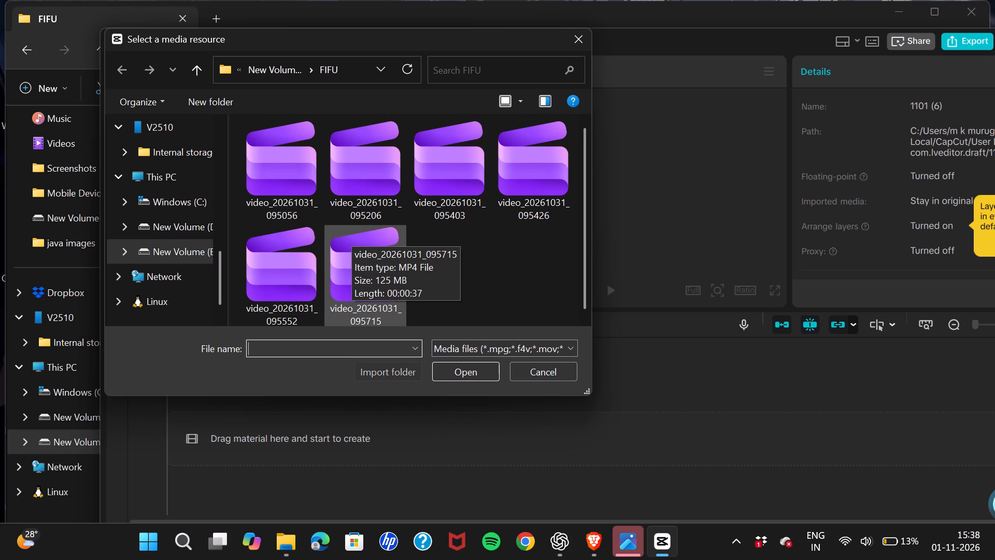
left_click(190, 254)
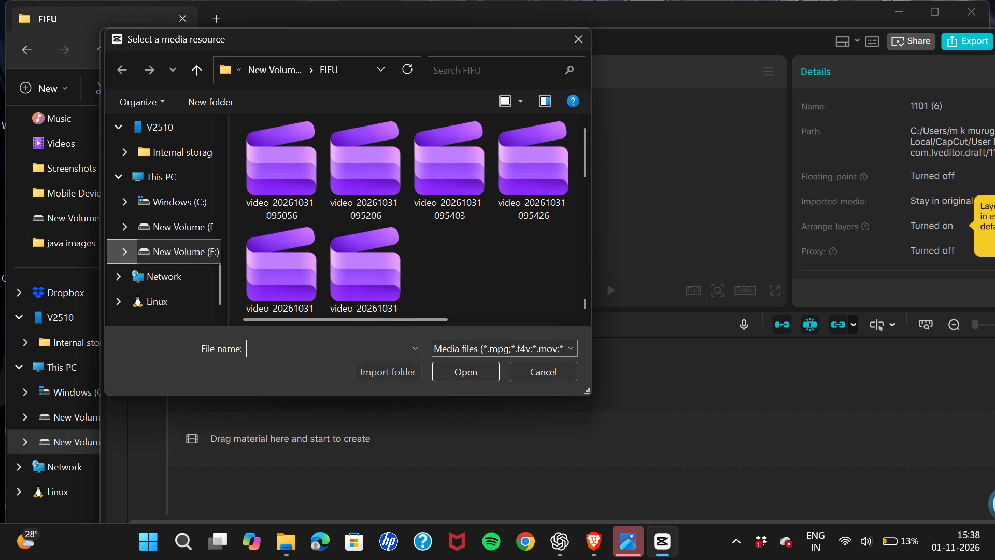
scroll(315, 180, "down", 5)
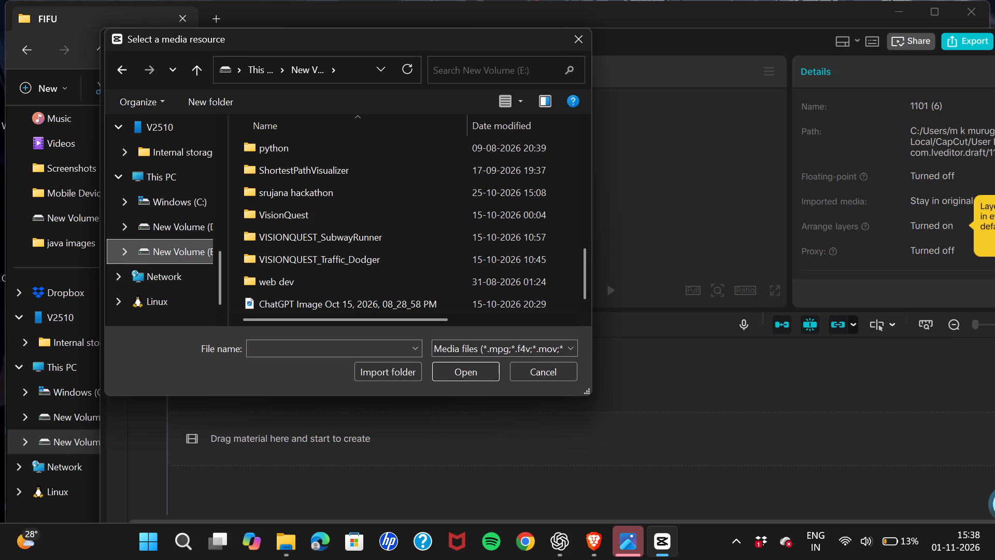
scroll(352, 250, "up", 3)
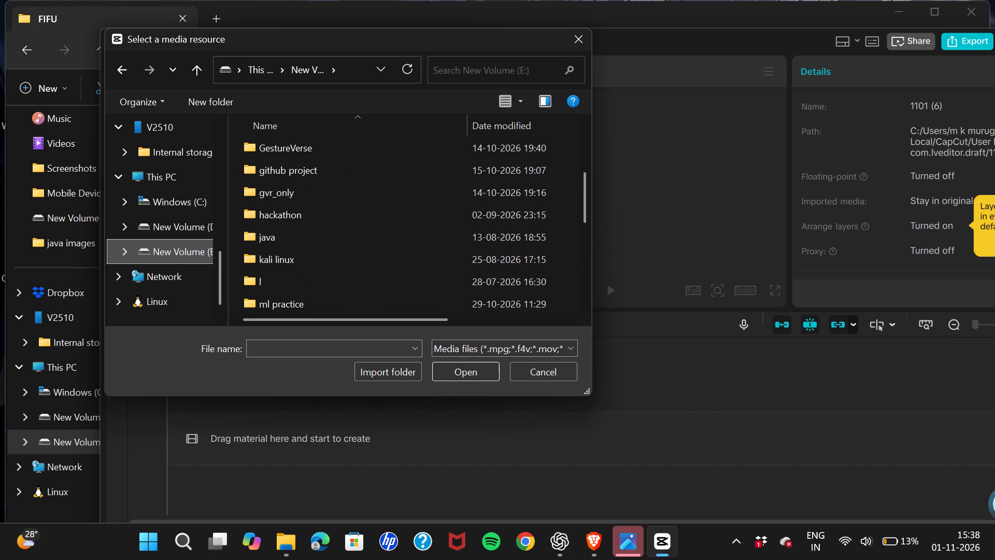
scroll(332, 261, "up", 1)
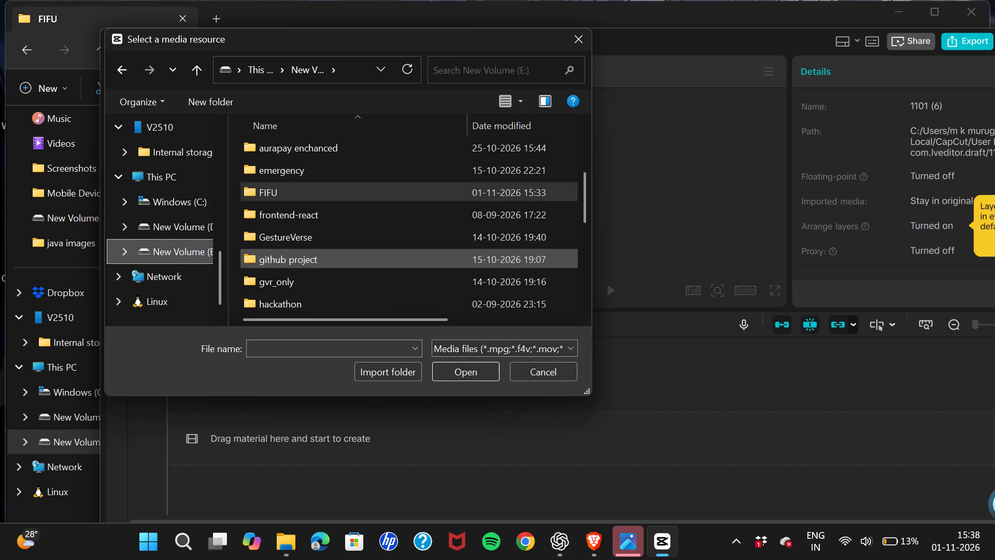
scroll(332, 260, "up", 3)
scroll(332, 260, "down", 5)
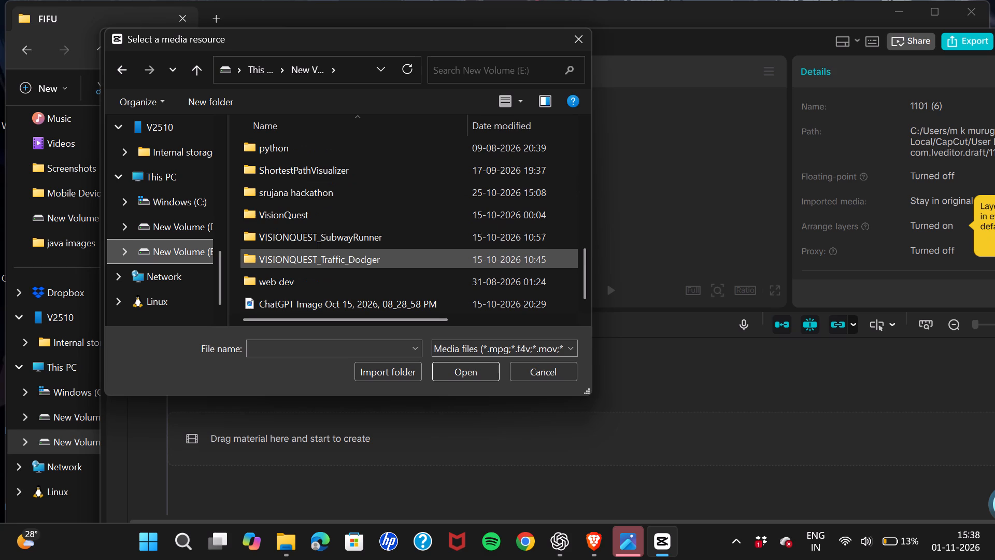
scroll(331, 260, "down", 2)
scroll(331, 261, "up", 3)
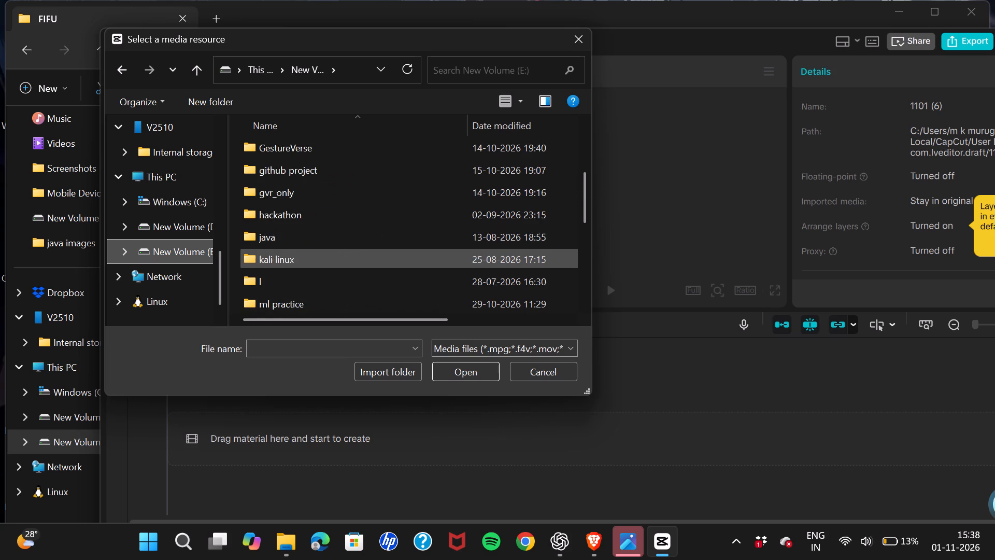
scroll(331, 261, "up", 2)
scroll(331, 261, "down", 2)
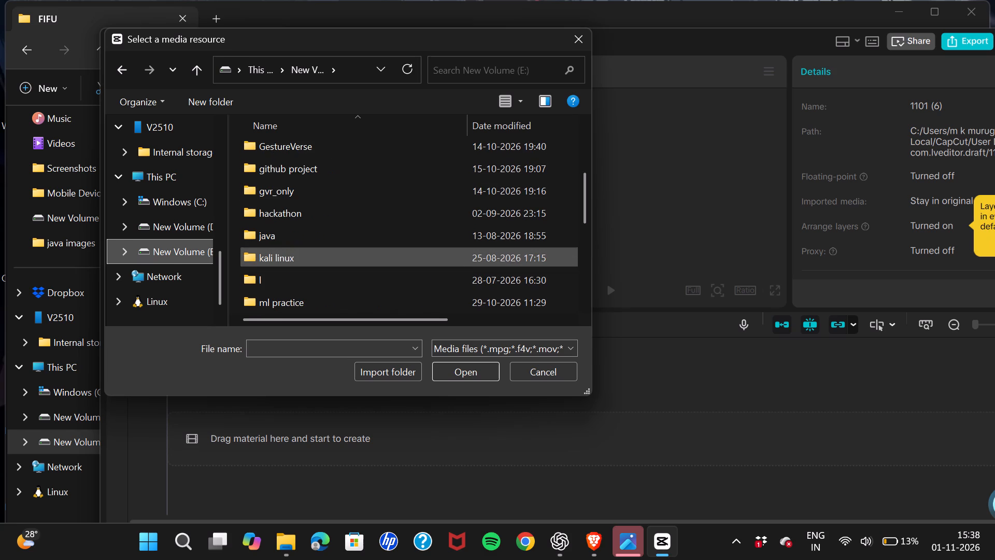
scroll(331, 261, "down", 1)
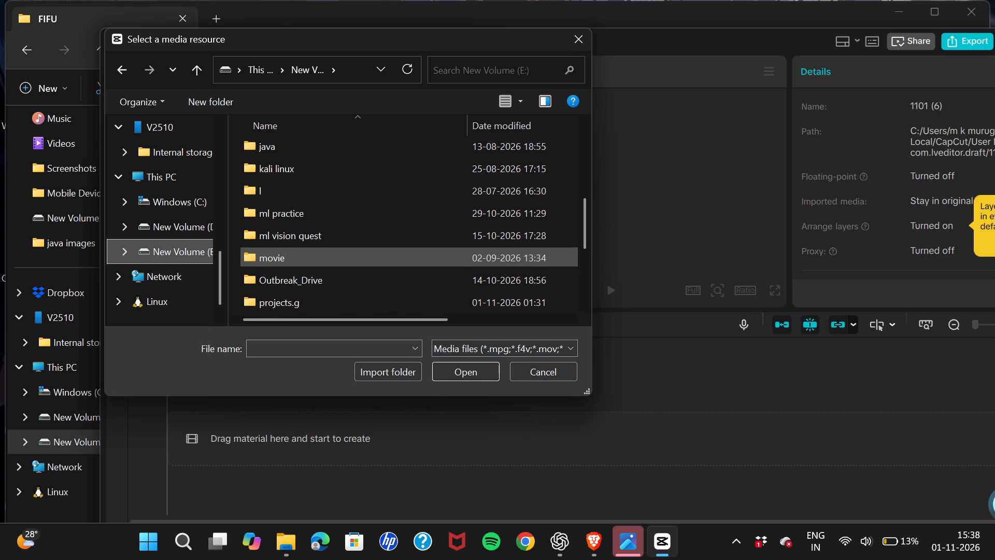
double_click(324, 298)
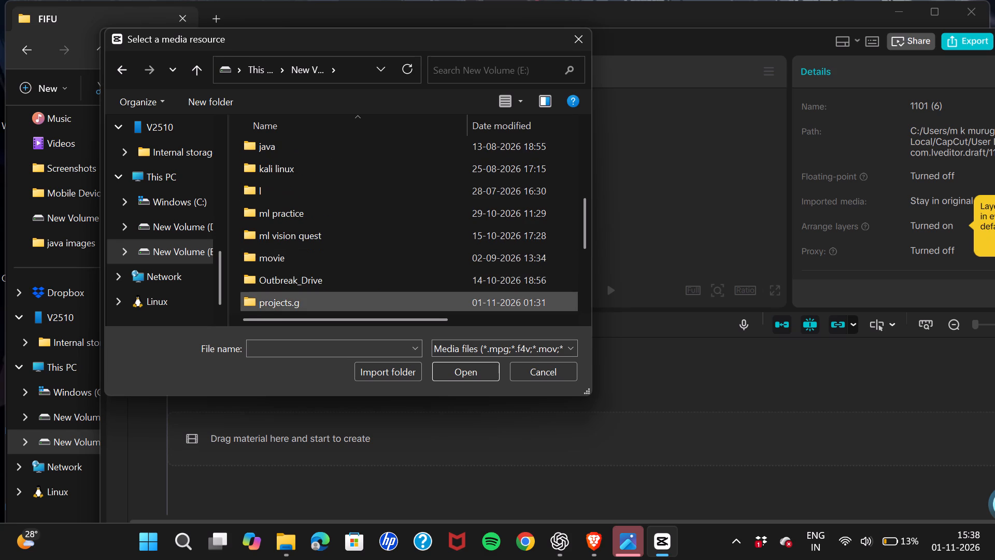
triple_click(318, 152)
left_click(318, 152)
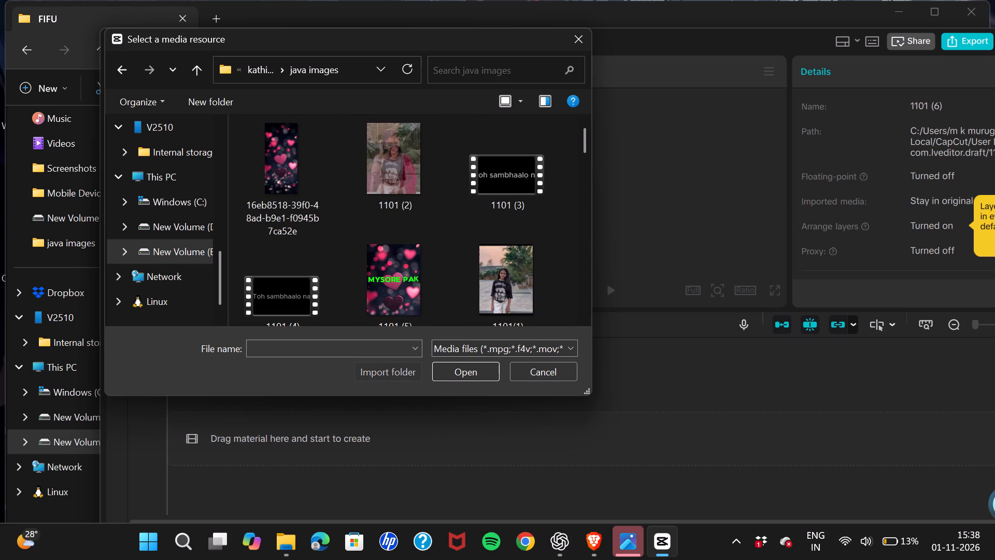
left_click(385, 276)
left_click(468, 379)
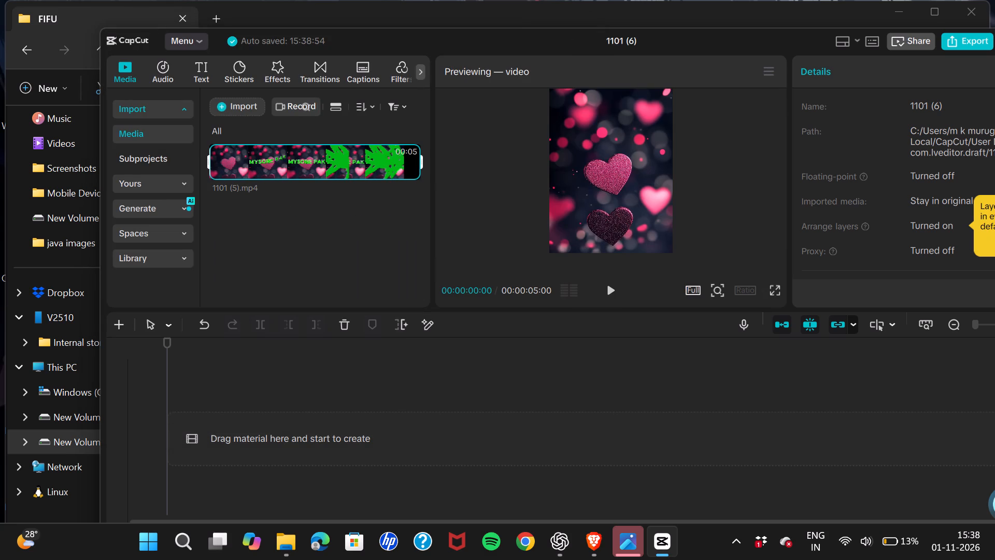
Dismiss the low-battery warning that covers the editor.
left_click(238, 109)
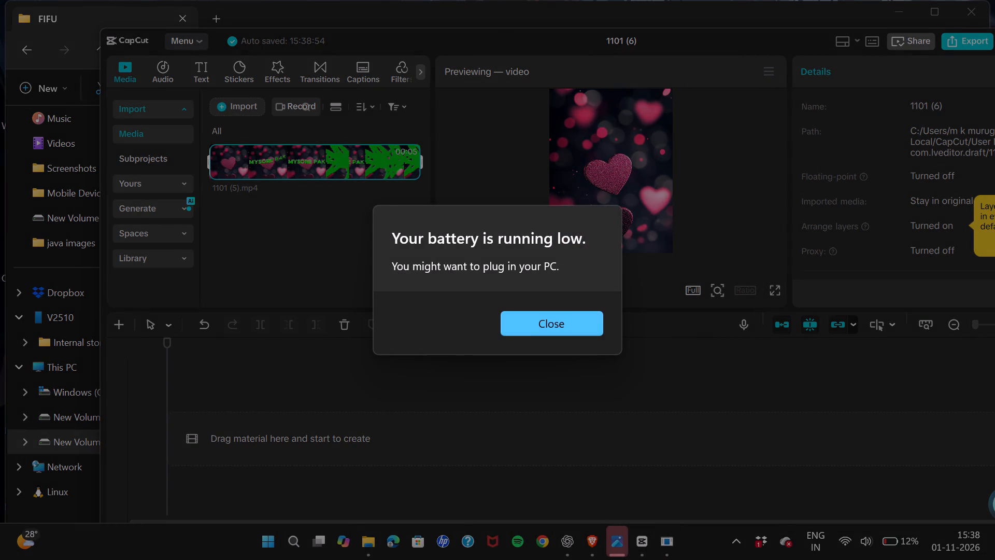
left_click(560, 314)
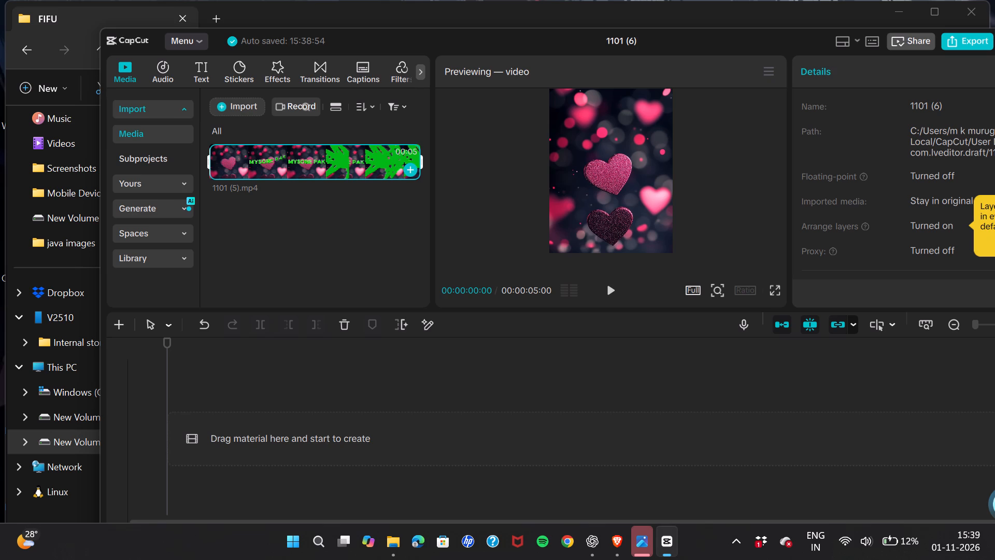
Add the imported 1101 (5).mp4 clip to the empty timeline.
left_click(304, 157)
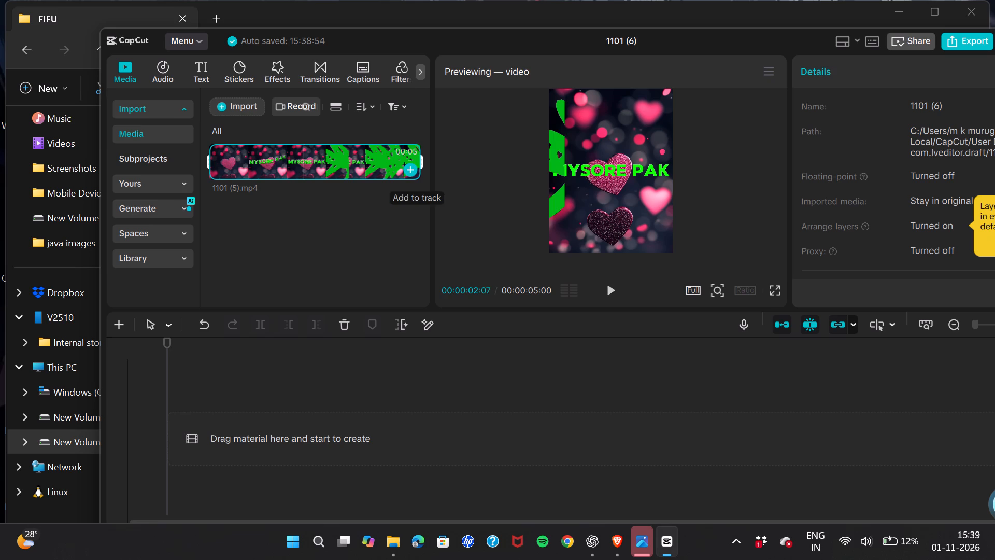
left_click(411, 166)
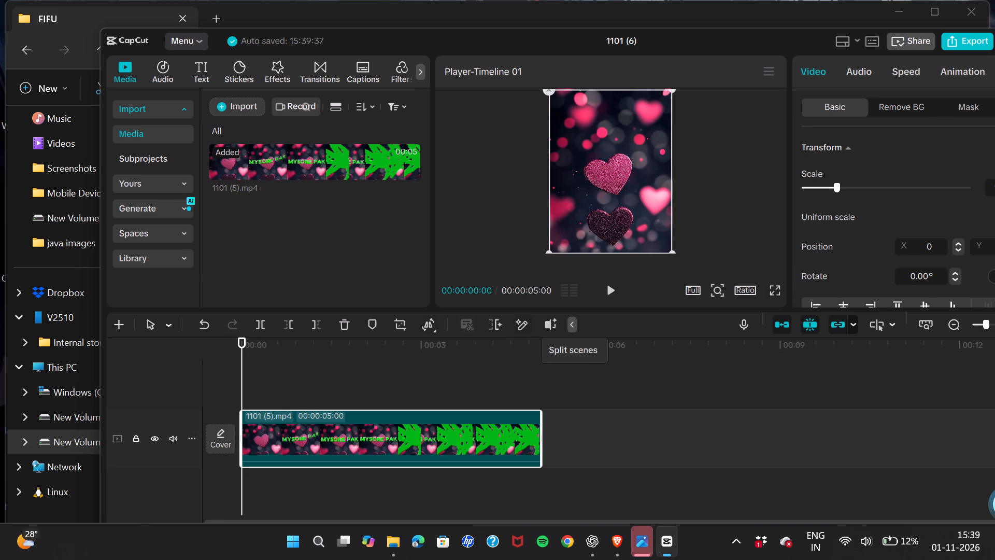
Turn on Chroma key in the background removal settings for the 1101 (5).mp4 timeline clip.
left_click(461, 450)
scroll(729, 213, "up", 1)
scroll(909, 219, "down", 4)
scroll(909, 219, "up", 2)
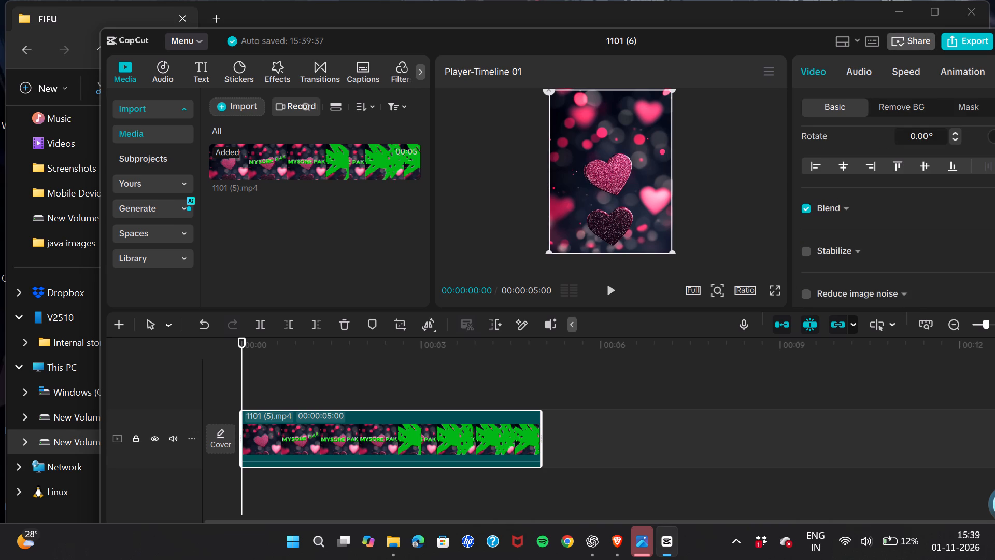
scroll(918, 224, "up", 4)
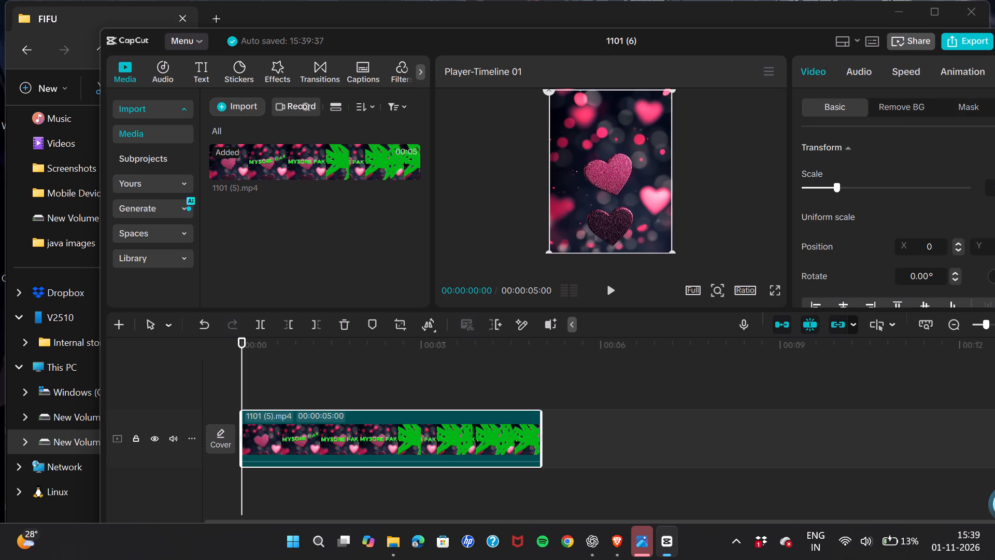
left_click(917, 101)
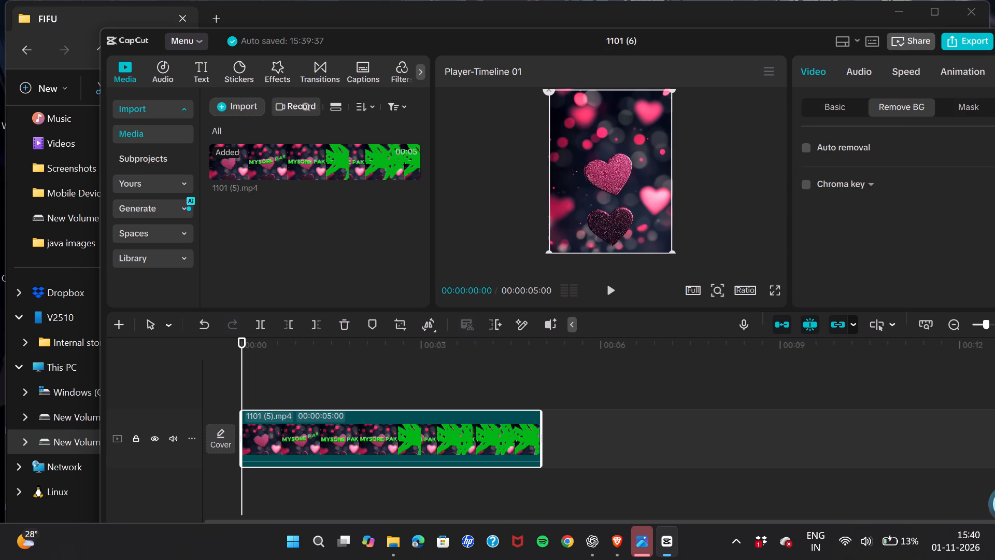
left_click(806, 186)
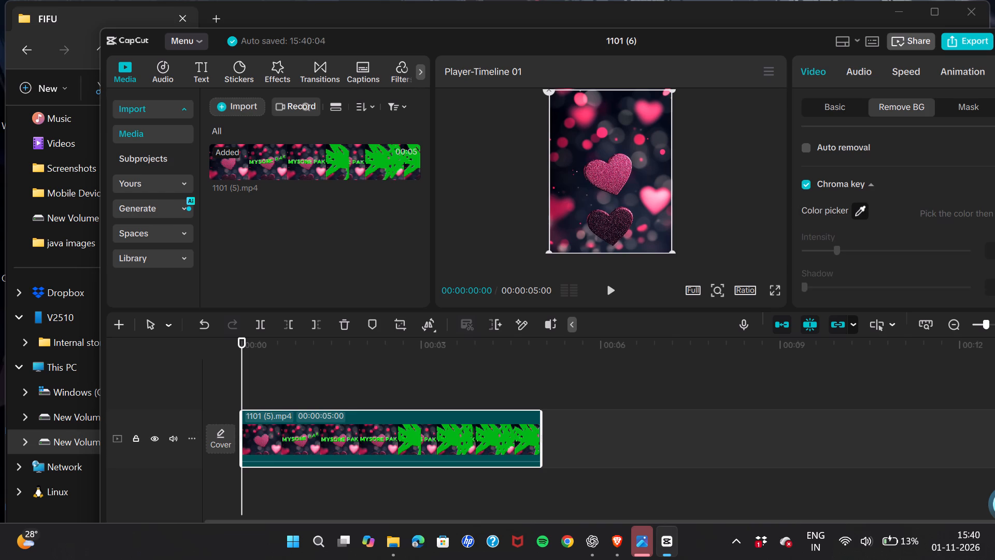
Move the playhead to 00:00:01:21 and pick the green of the MYSORE PAK text as the chroma key colour.
scroll(858, 224, "down", 1)
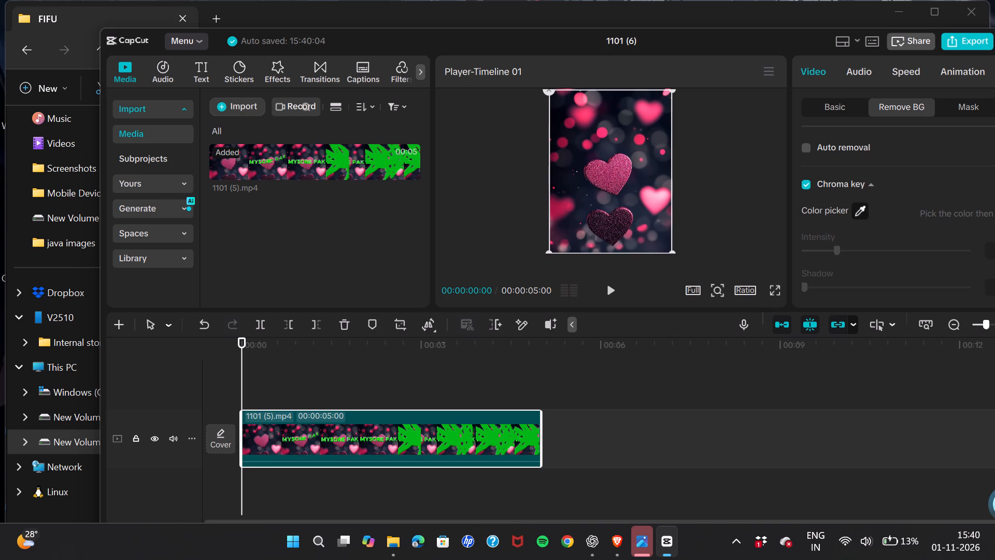
left_click(859, 213)
left_click_drag(245, 374, 381, 377)
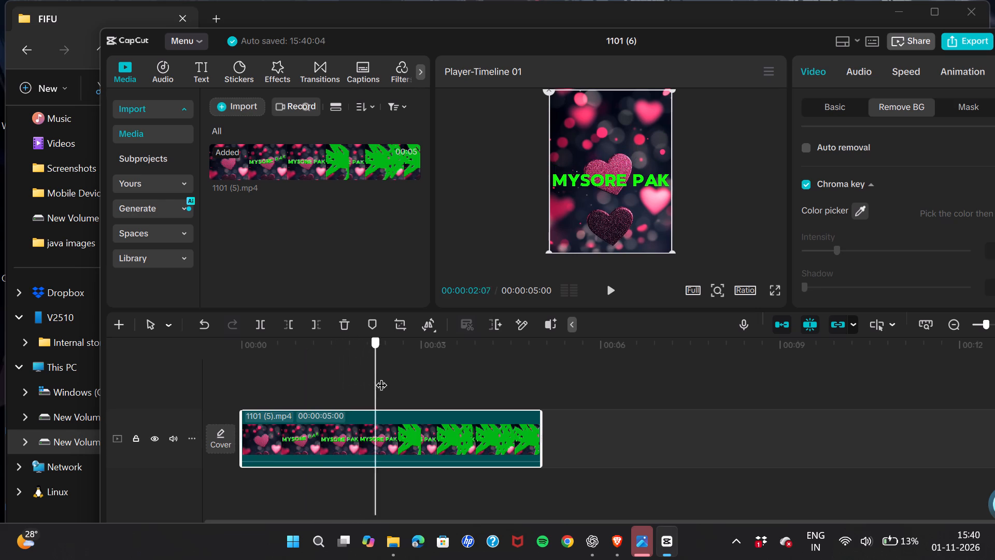
left_click_drag(381, 377, 348, 384)
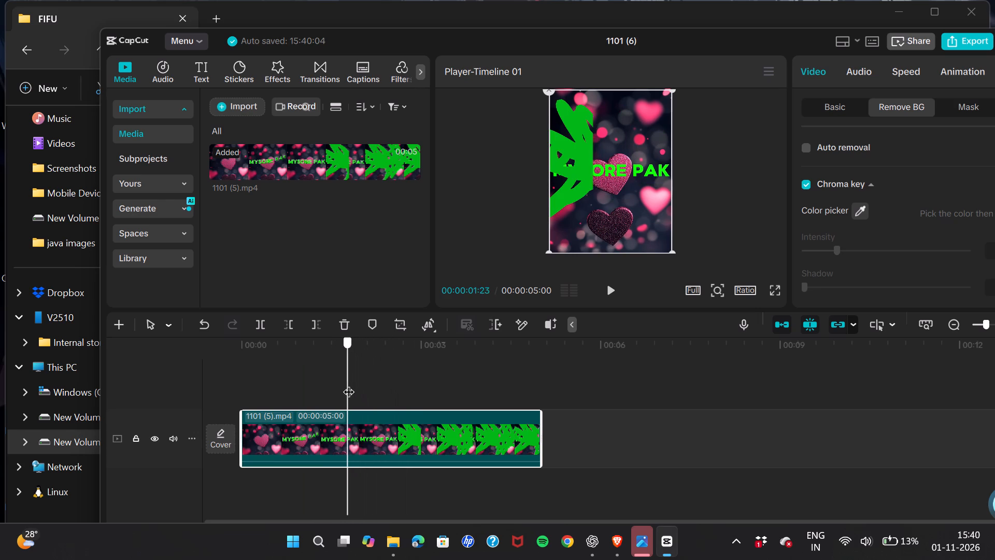
left_click_drag(348, 384, 344, 382)
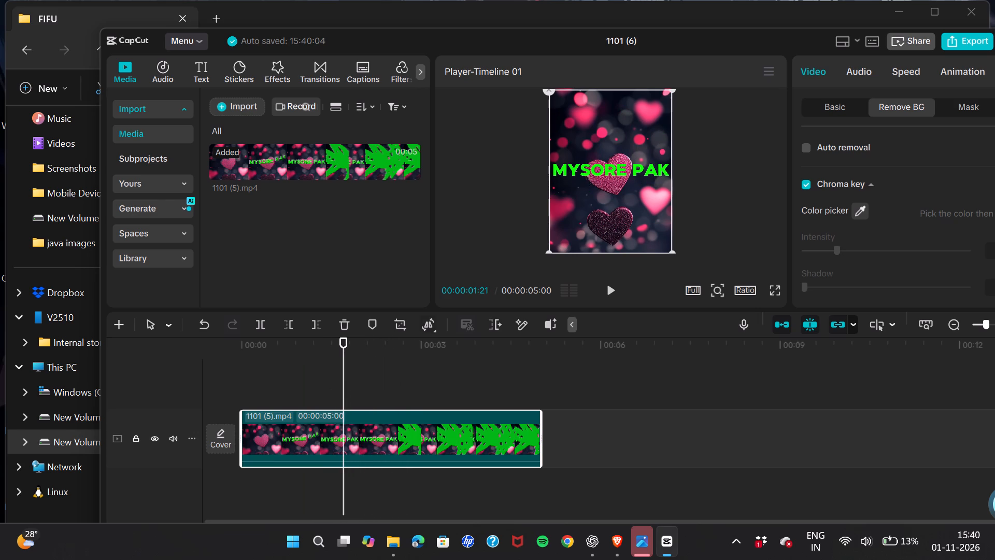
left_click(859, 212)
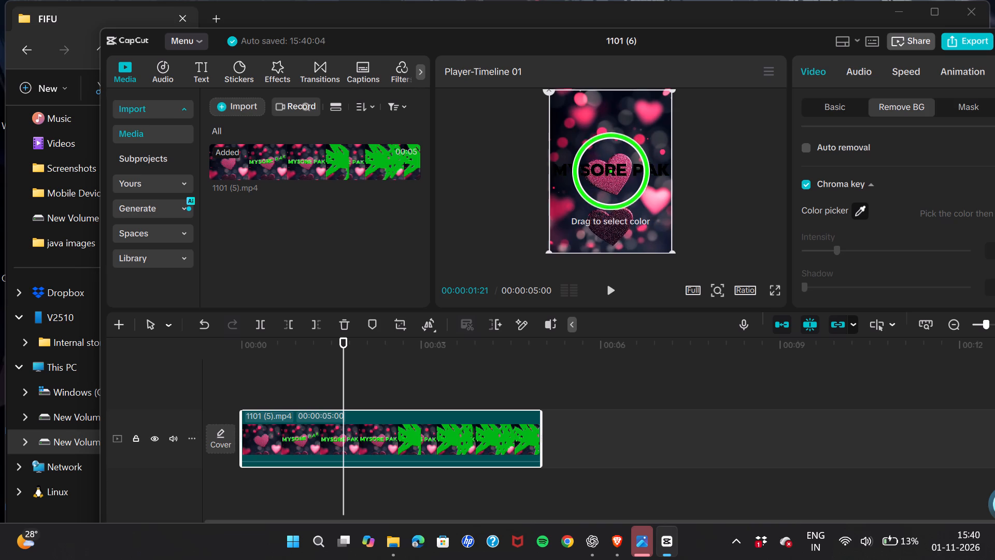
left_click(613, 167)
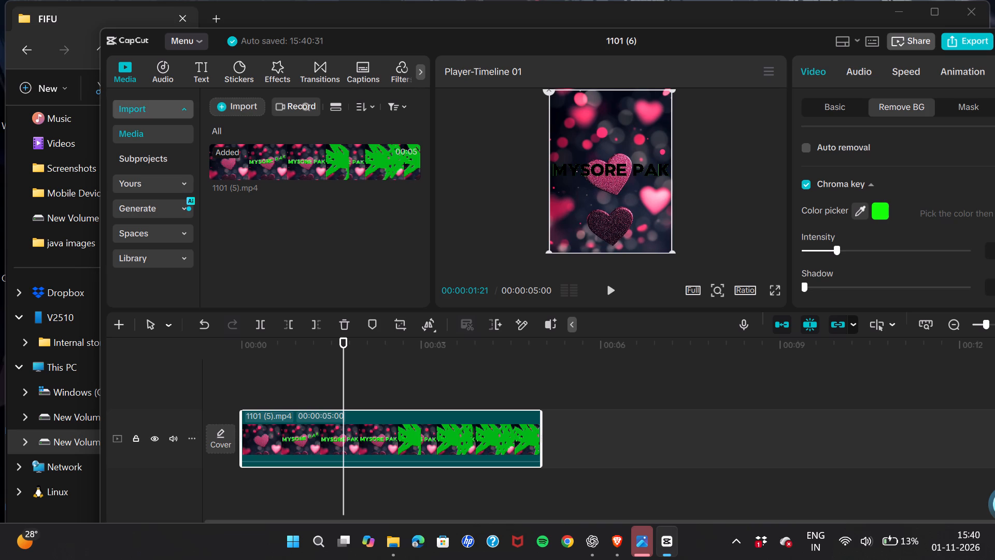
Import video_20261031_095056 from the FIFU folder on New Volume (E:) into the project media.
left_click(244, 108)
left_click(259, 136)
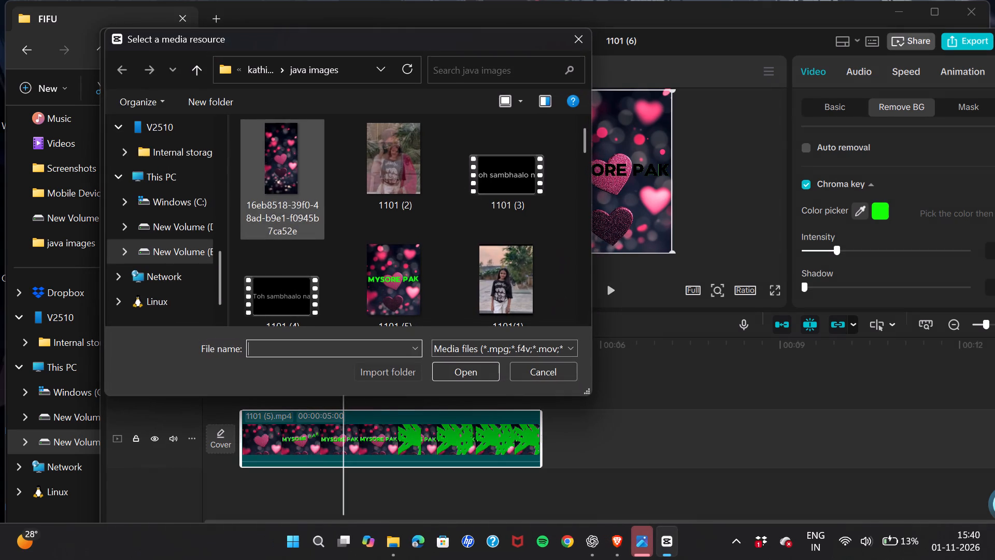
left_click(196, 248)
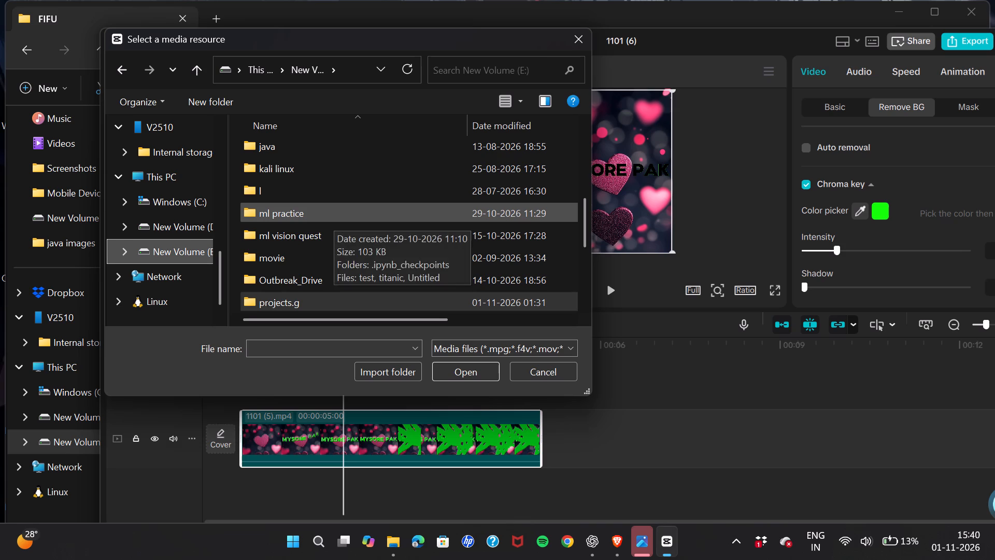
scroll(334, 216, "down", 2)
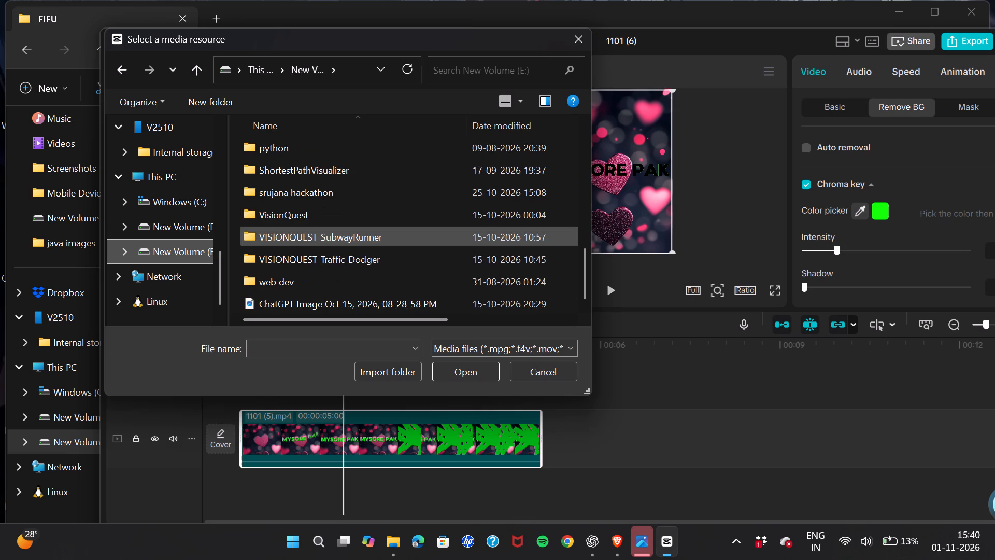
scroll(332, 231, "down", 1)
scroll(332, 231, "up", 13)
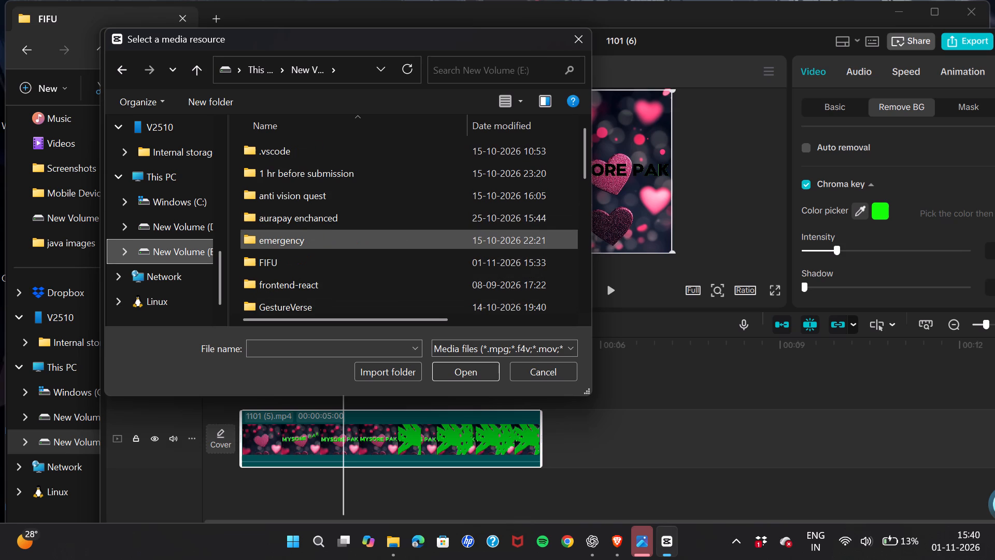
double_click(326, 263)
left_click(275, 176)
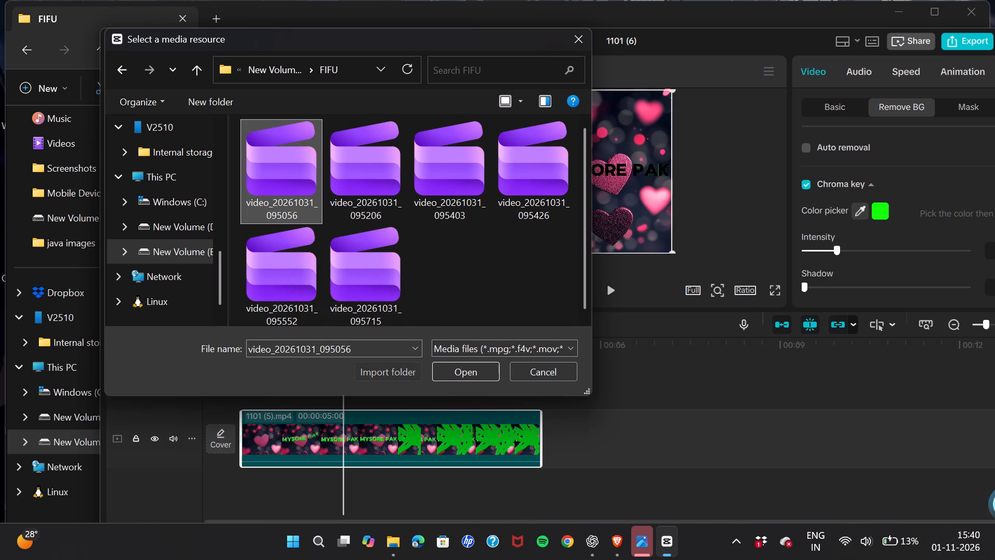
left_click(458, 372)
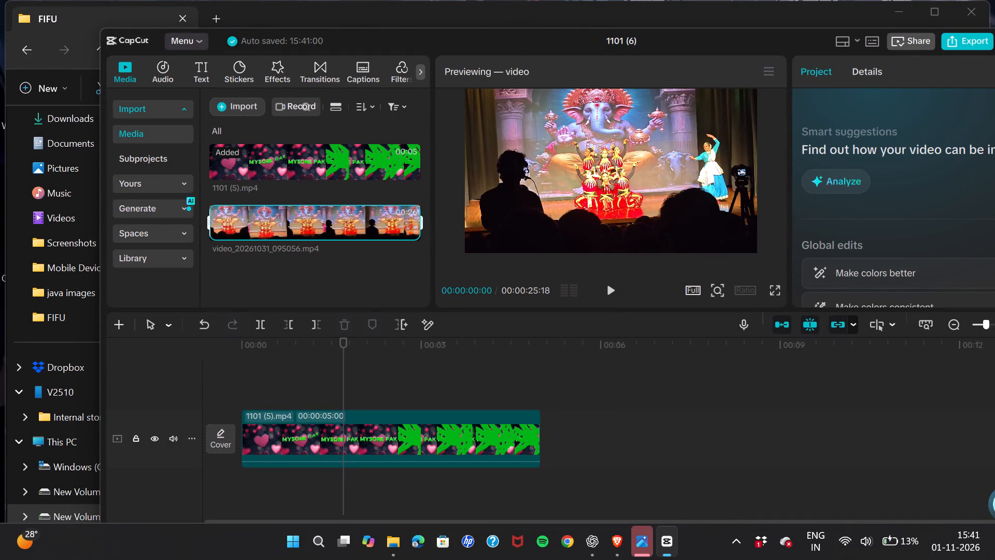
Add the imported video_20261031_095056.mp4 to the timeline in front of the 1101 (5).mp4 clip.
left_click(409, 229)
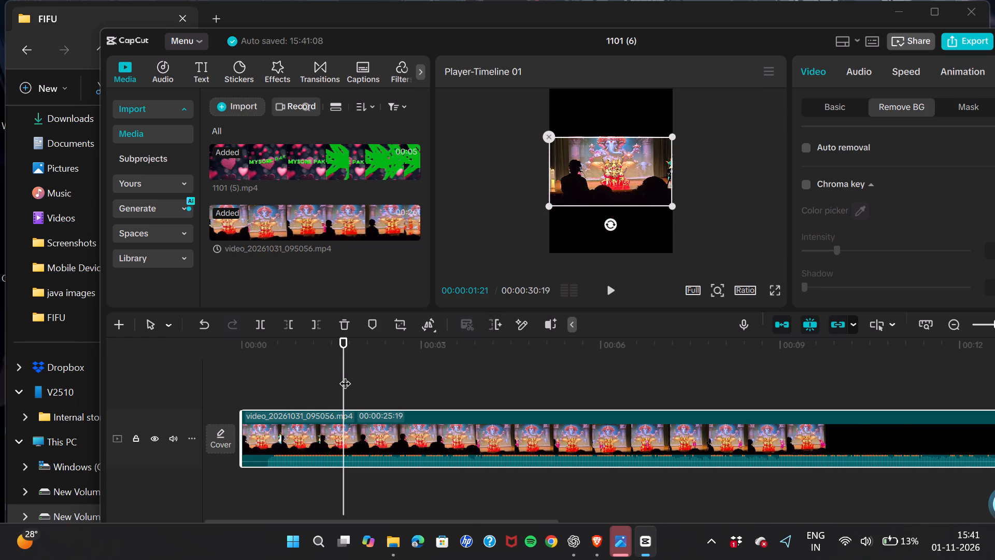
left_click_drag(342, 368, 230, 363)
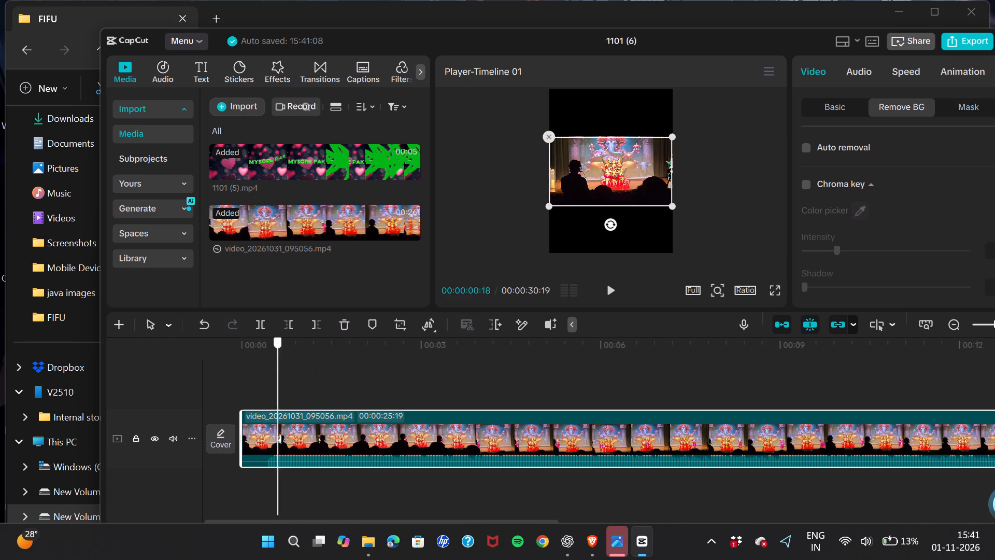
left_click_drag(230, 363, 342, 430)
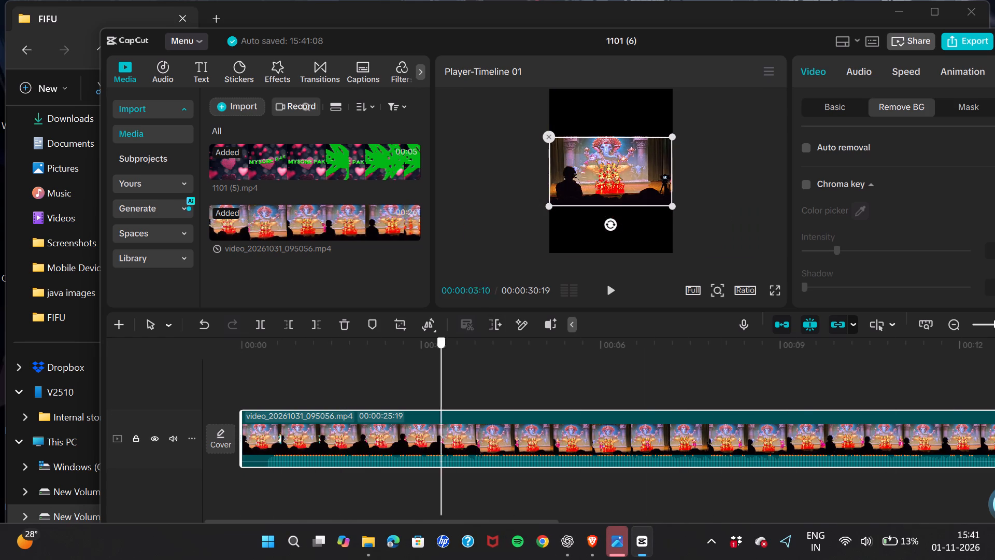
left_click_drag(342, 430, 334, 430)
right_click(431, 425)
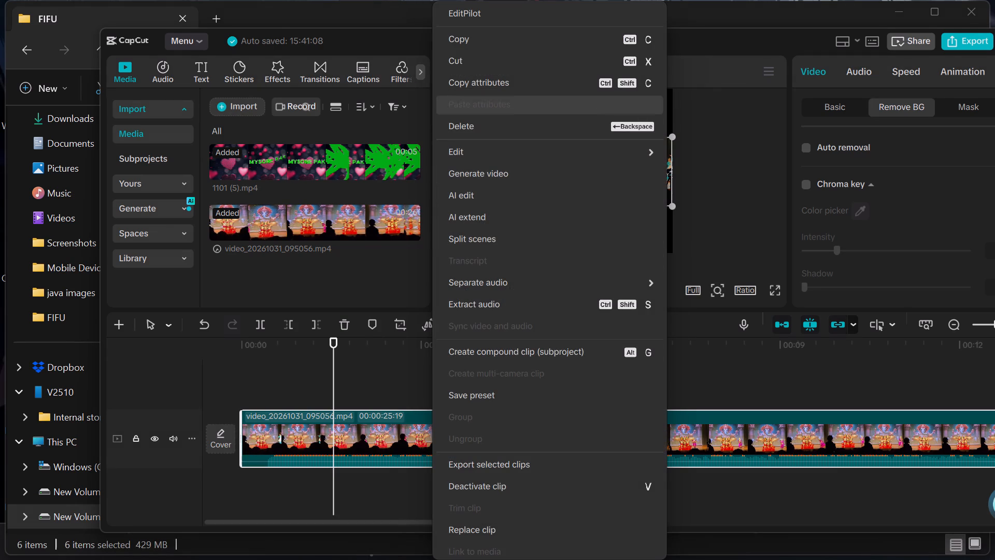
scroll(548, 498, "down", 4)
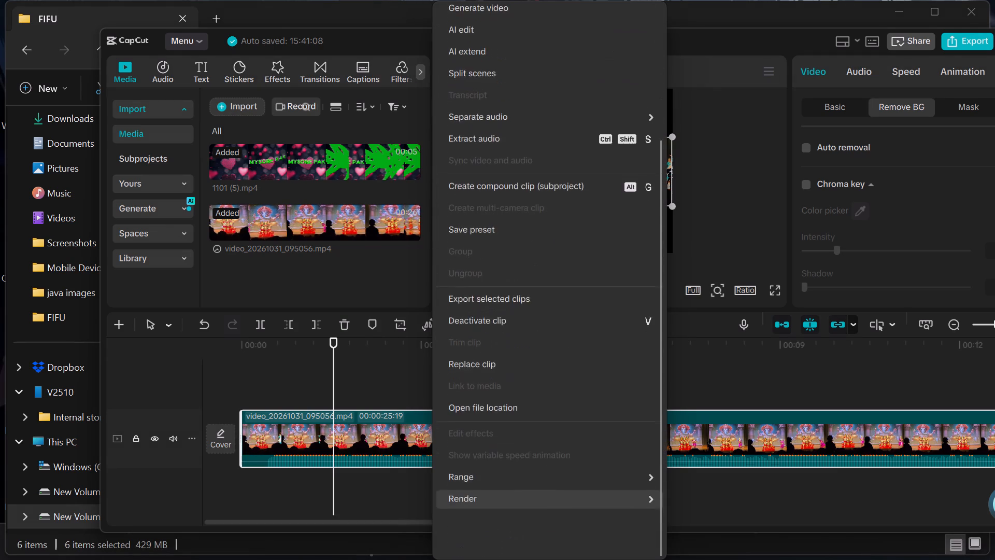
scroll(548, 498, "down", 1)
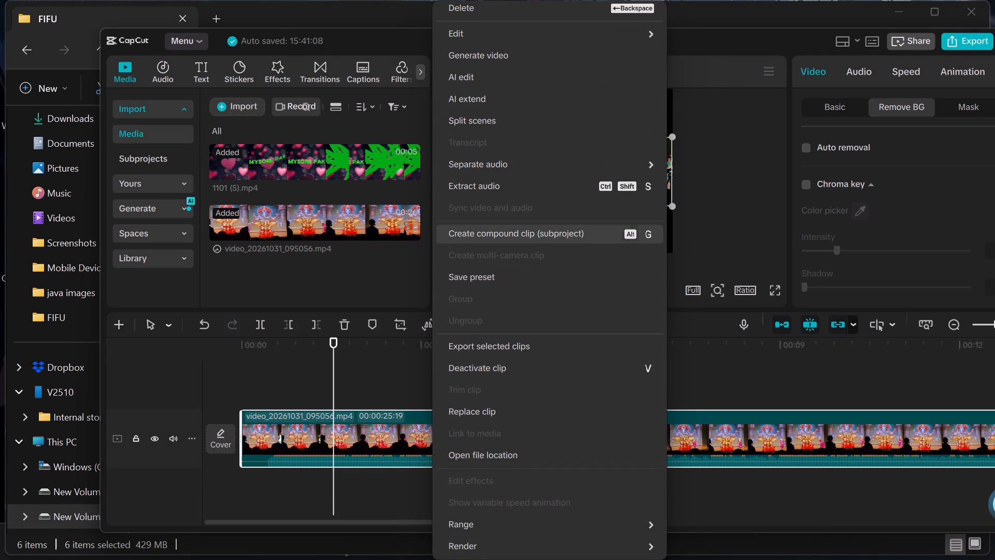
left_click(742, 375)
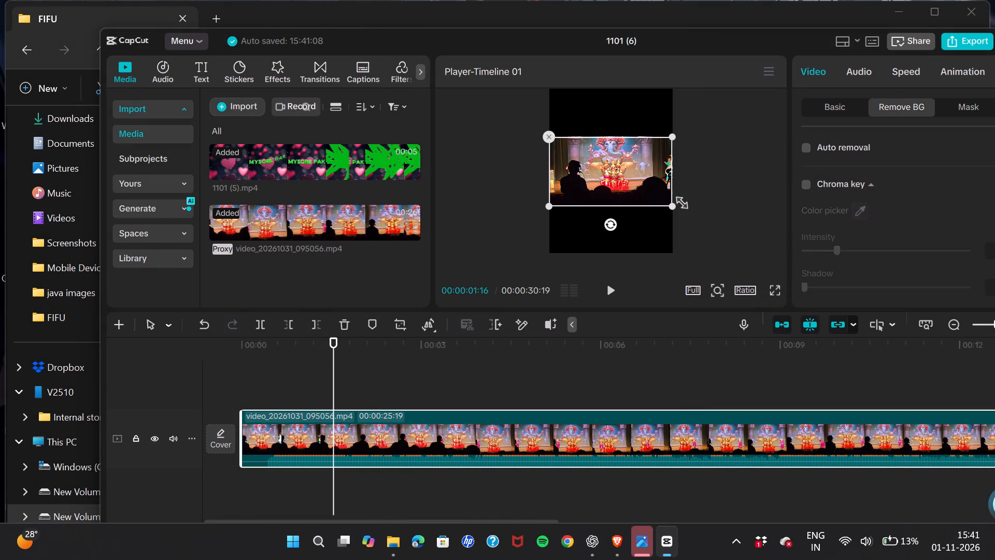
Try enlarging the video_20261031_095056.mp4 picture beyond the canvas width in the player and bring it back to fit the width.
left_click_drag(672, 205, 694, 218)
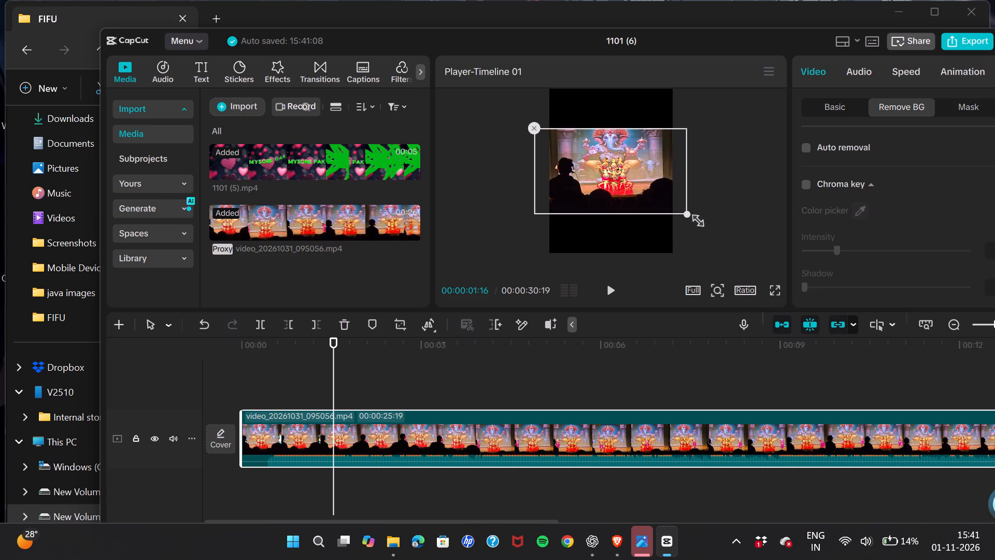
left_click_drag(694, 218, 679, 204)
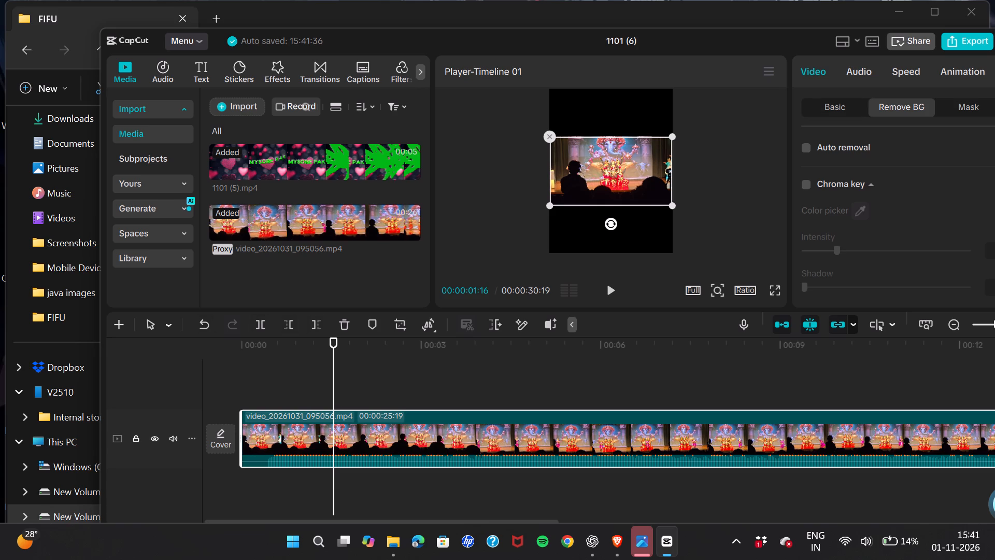
Scrub through the video_20261031_095056.mp4 footage and examine where it meets the 1101 (5).mp4 clip on the timeline.
left_click_drag(332, 369, 994, 326)
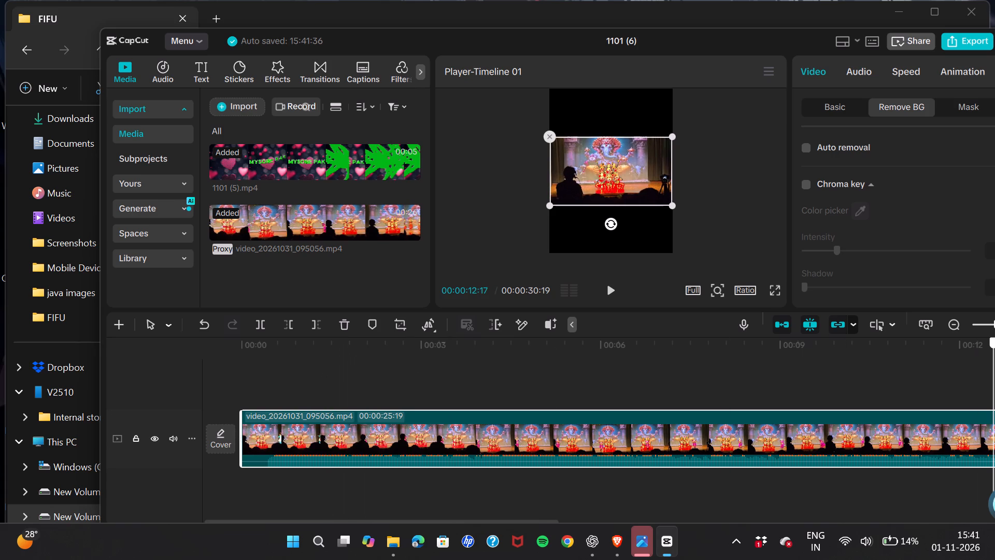
left_click_drag(994, 326, 0, 403)
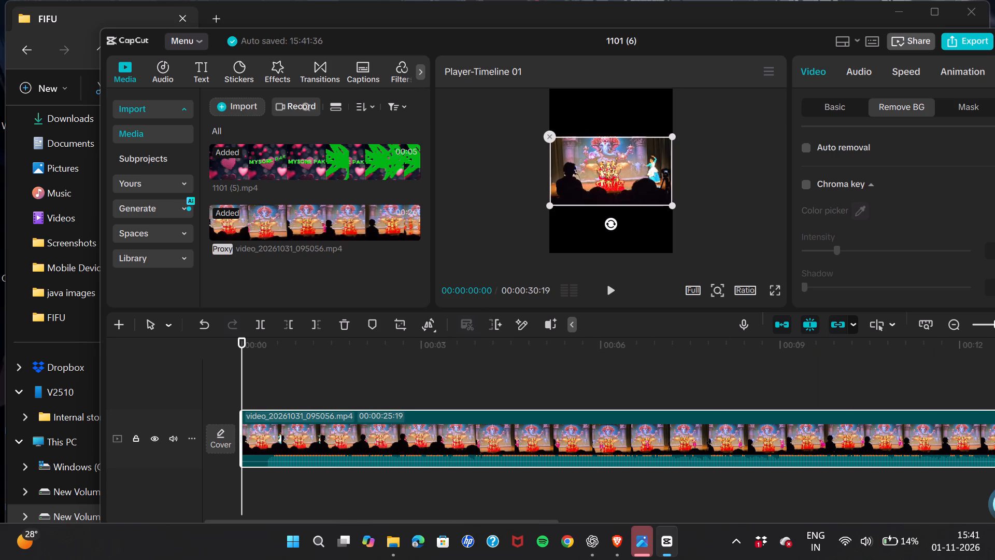
left_click(373, 365)
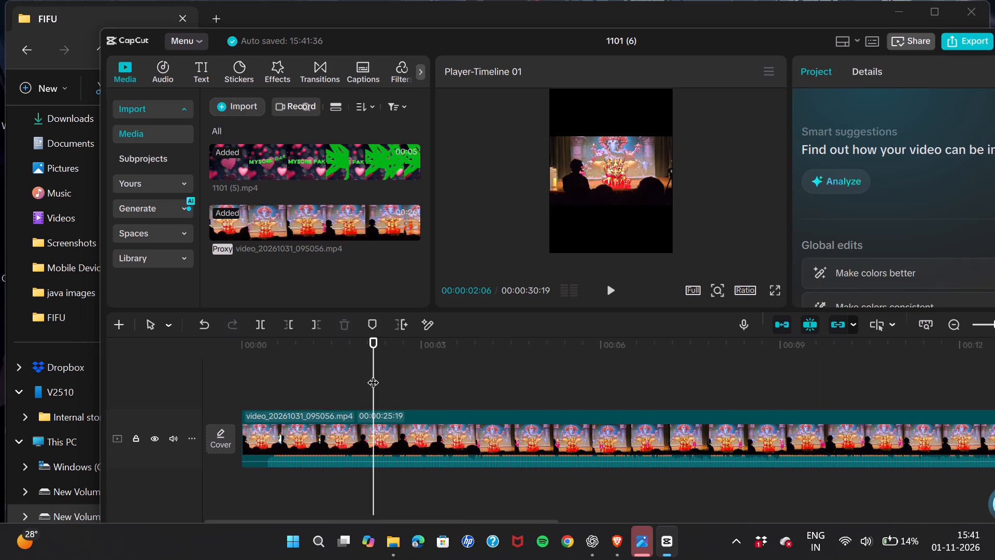
left_click_drag(373, 374, 994, 327)
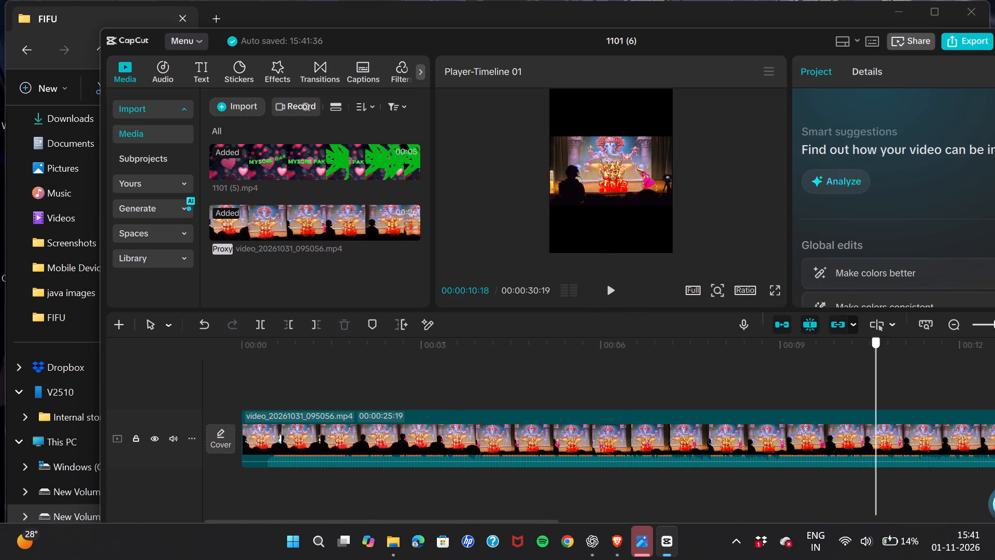
left_click_drag(994, 327, 988, 323)
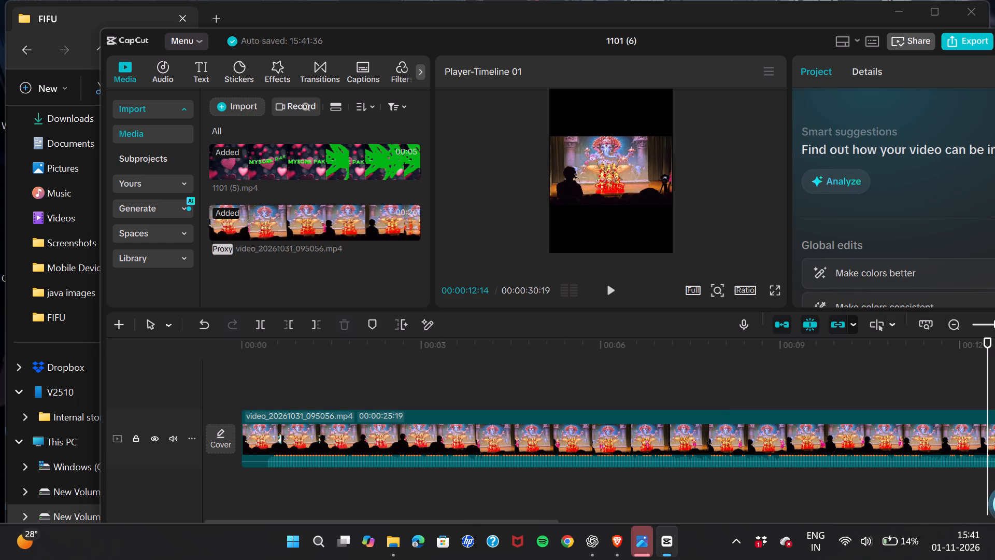
scroll(819, 399, "left", 3)
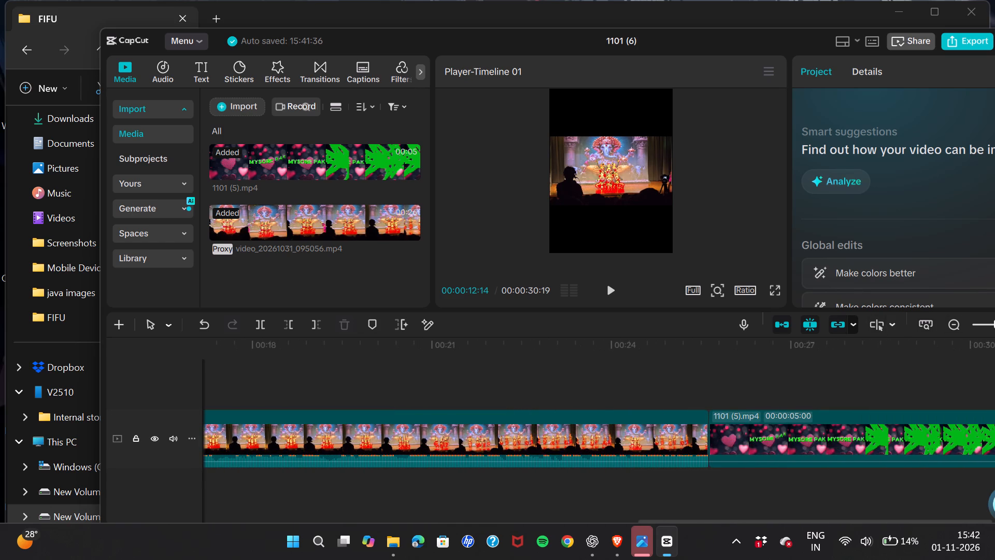
left_click(645, 441)
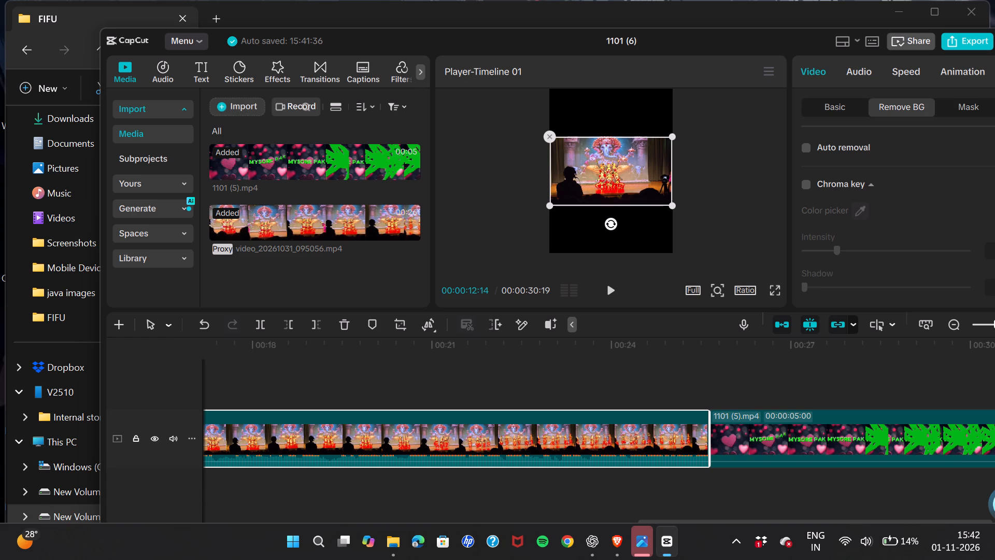
left_click(421, 67)
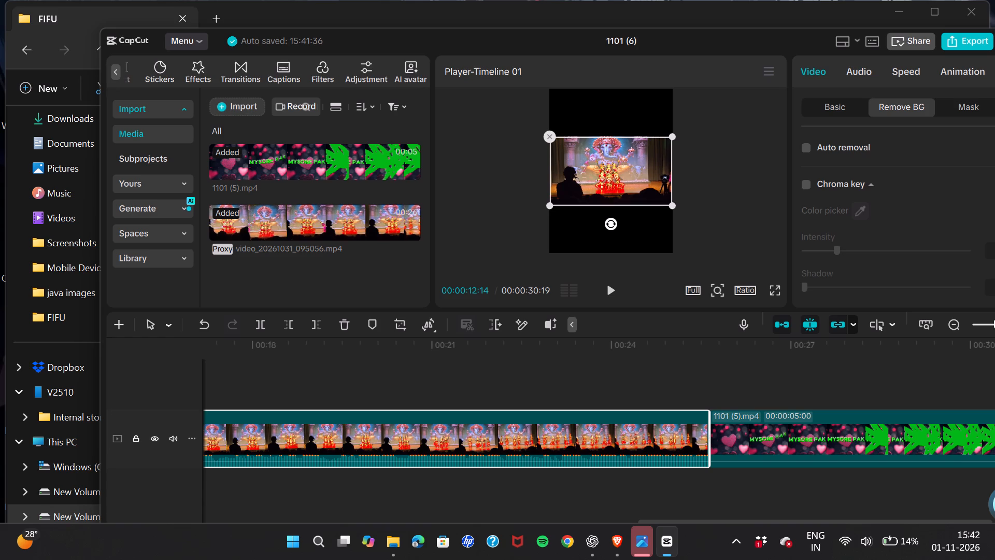
Move the 1101 (5).mp4 clip onto a separate track above video_20261031_095056.mp4, starting at about 15 seconds.
left_click(761, 427)
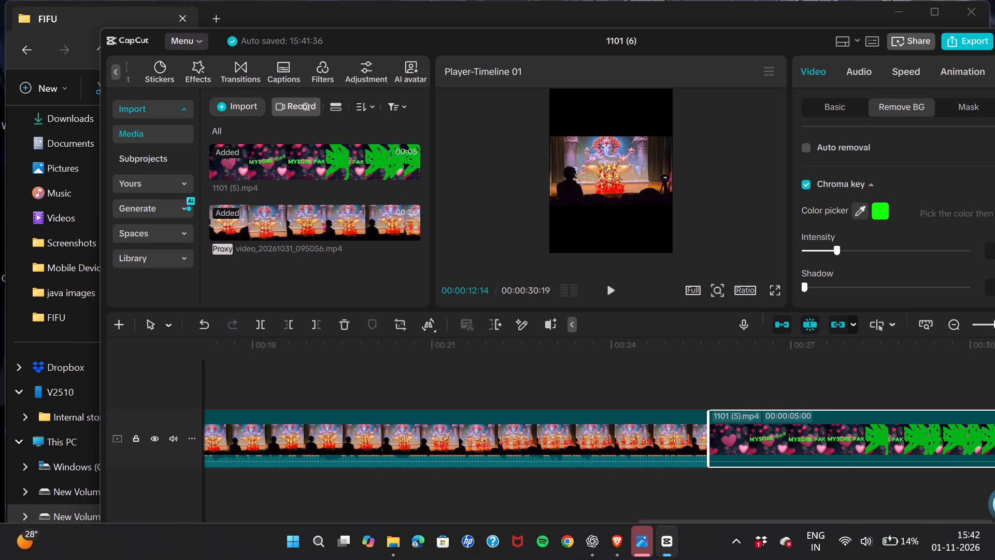
left_click(109, 67)
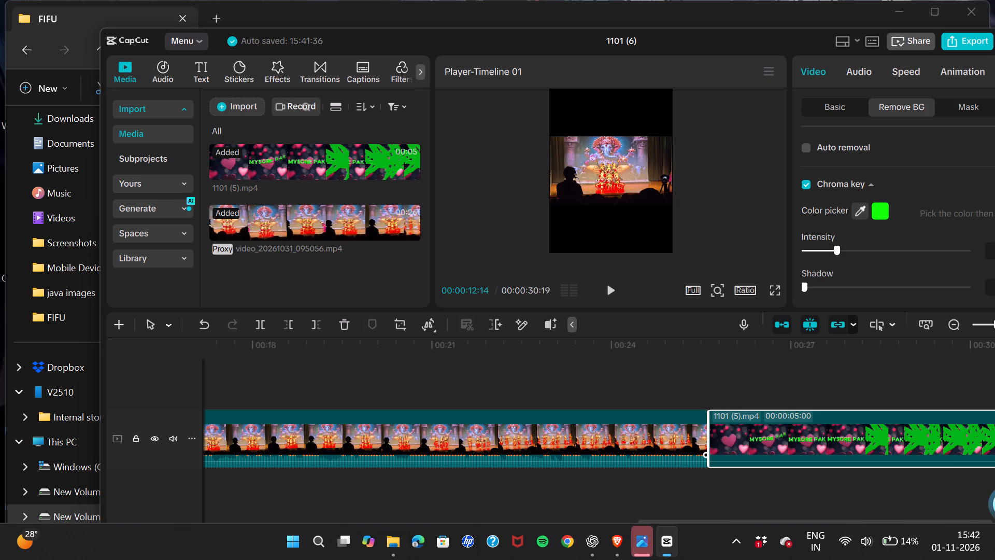
left_click_drag(802, 415, 554, 478)
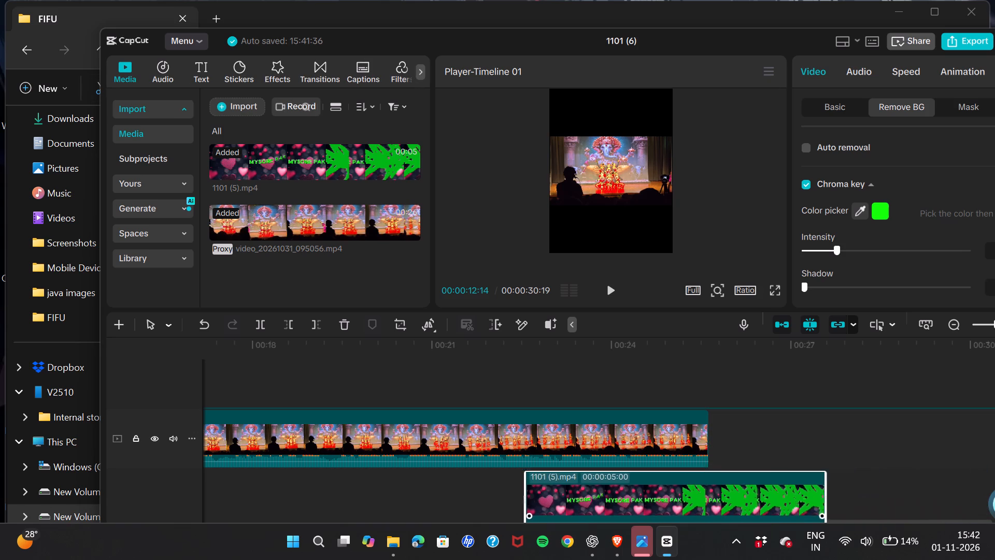
left_click_drag(554, 478, 302, 478)
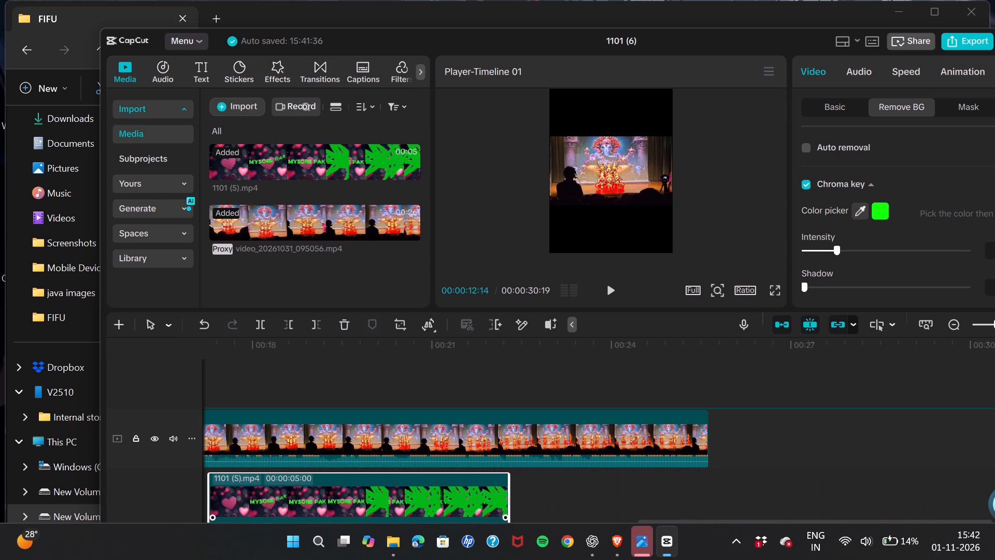
left_click_drag(302, 478, 299, 472)
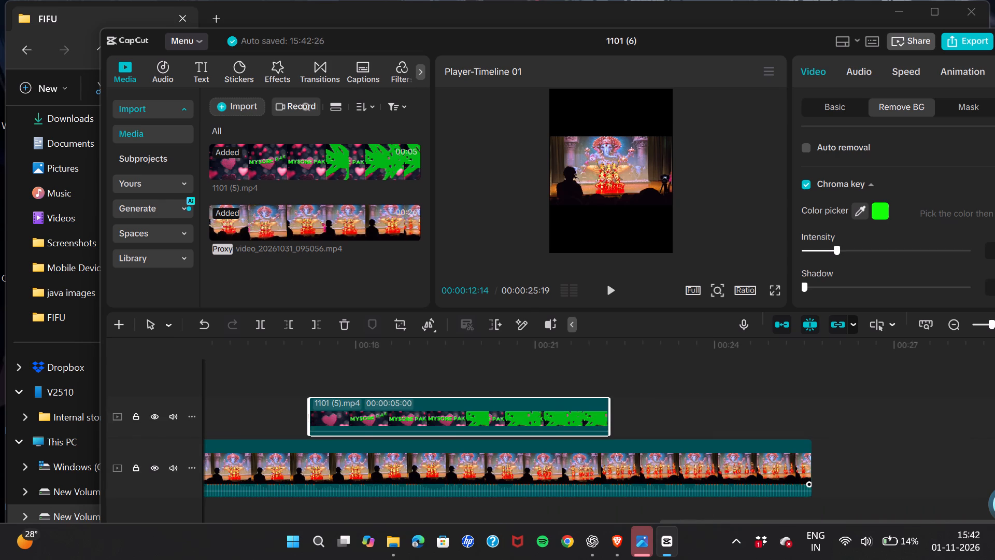
left_click_drag(479, 395, 422, 400)
left_click_drag(443, 408, 439, 405)
left_click_drag(439, 405, 343, 407)
scroll(542, 389, "down", 4)
scroll(542, 389, "up", 2)
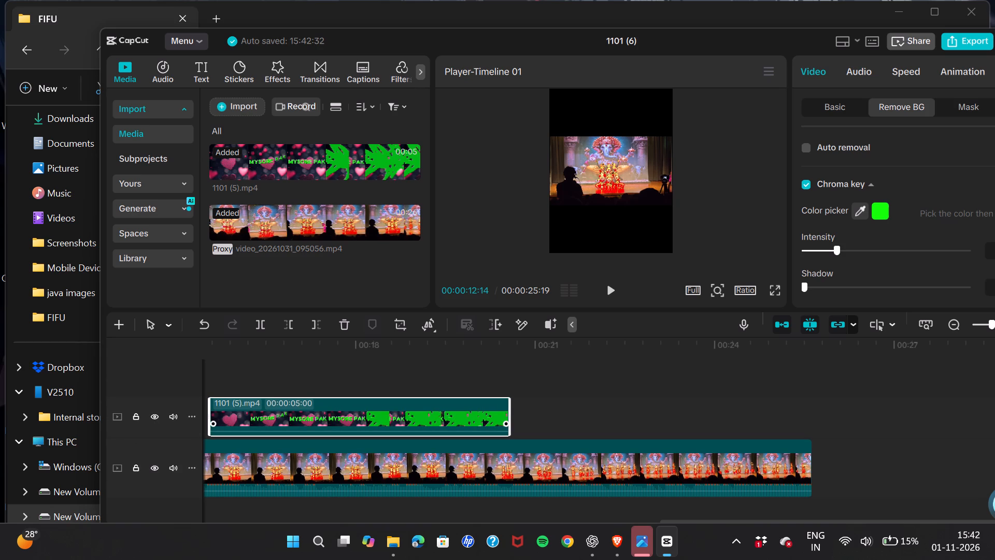
Switch back to CapCut in front of File Explorer and maximise its window so the whole editor fits the screen.
left_click(943, 7)
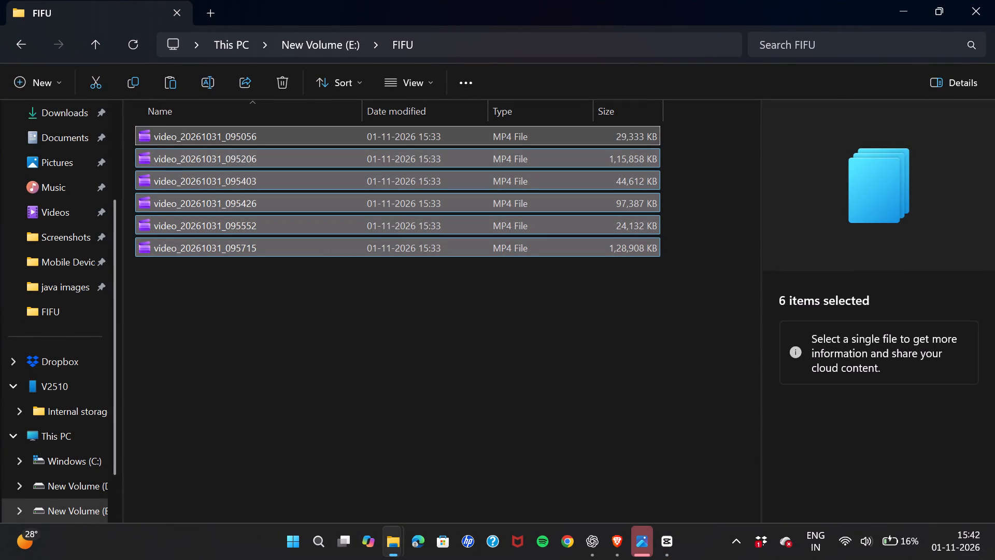
key("alt+Tab")
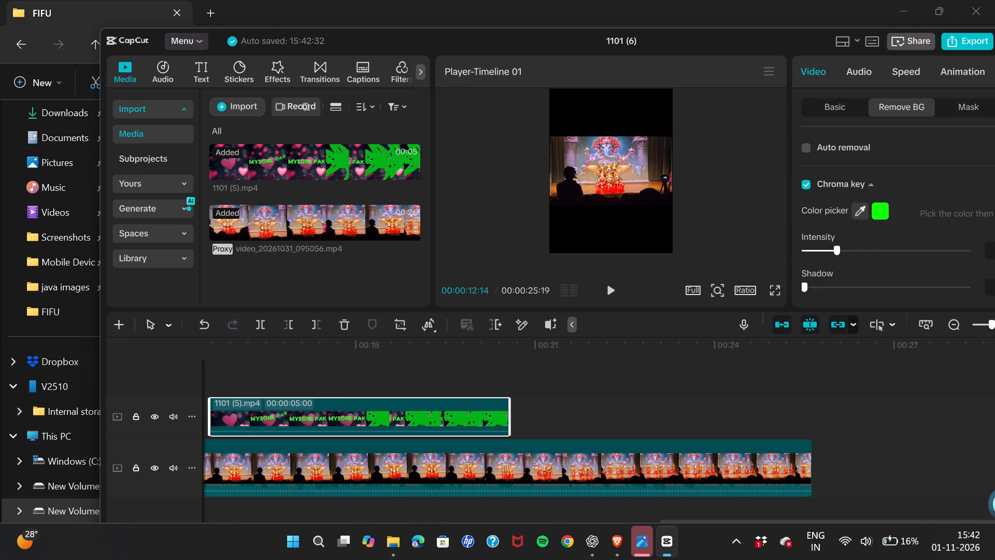
left_click_drag(393, 40, 249, 34)
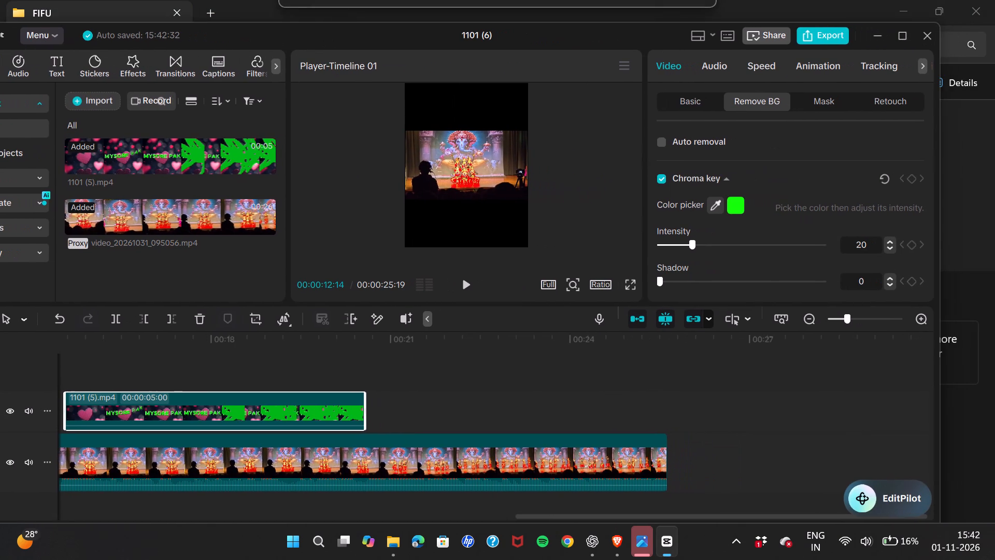
left_click(909, 32)
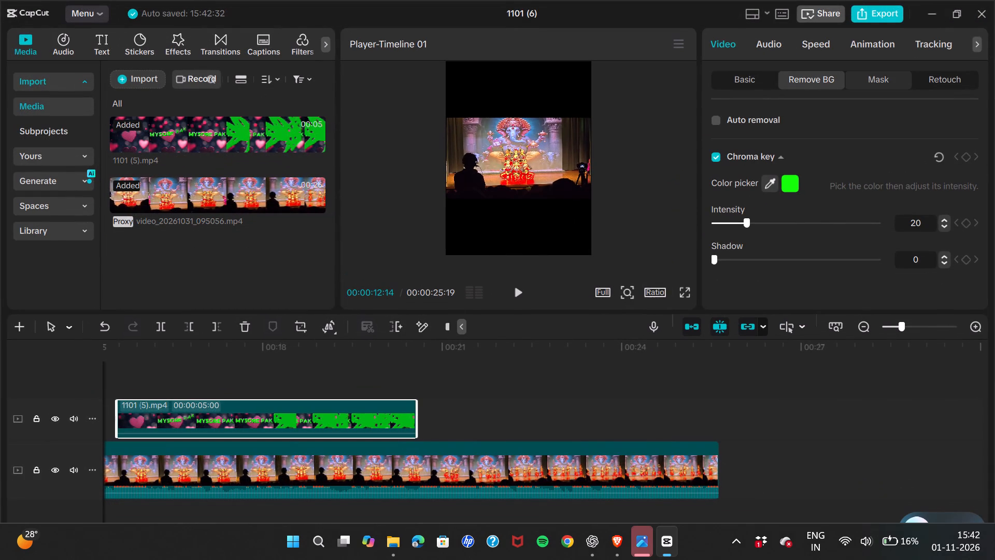
Move the 1101 (5).mp4 clip to the very start of the timeline, above video_20261031_095056.mp4, and return the playhead to 00:00.
left_click(336, 421)
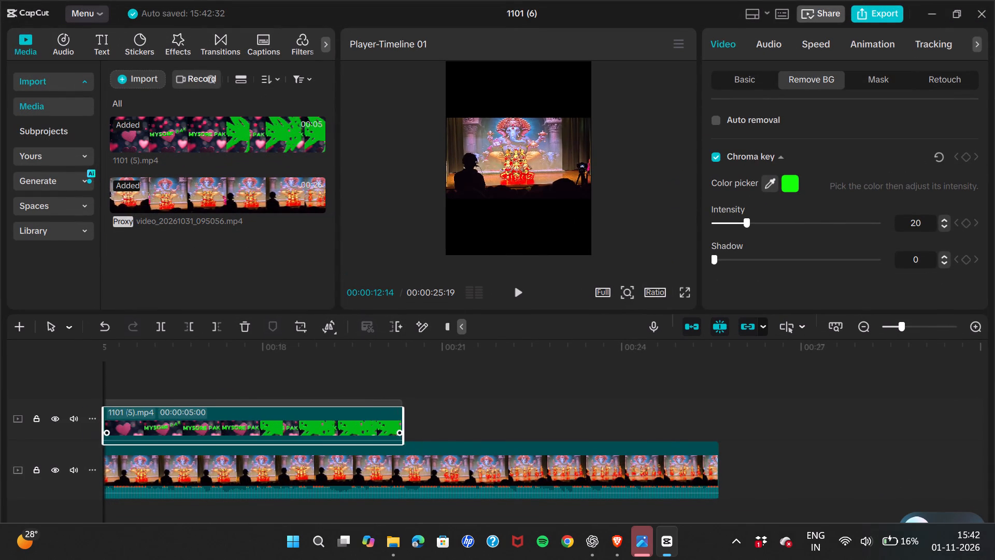
scroll(503, 421, "right", 1)
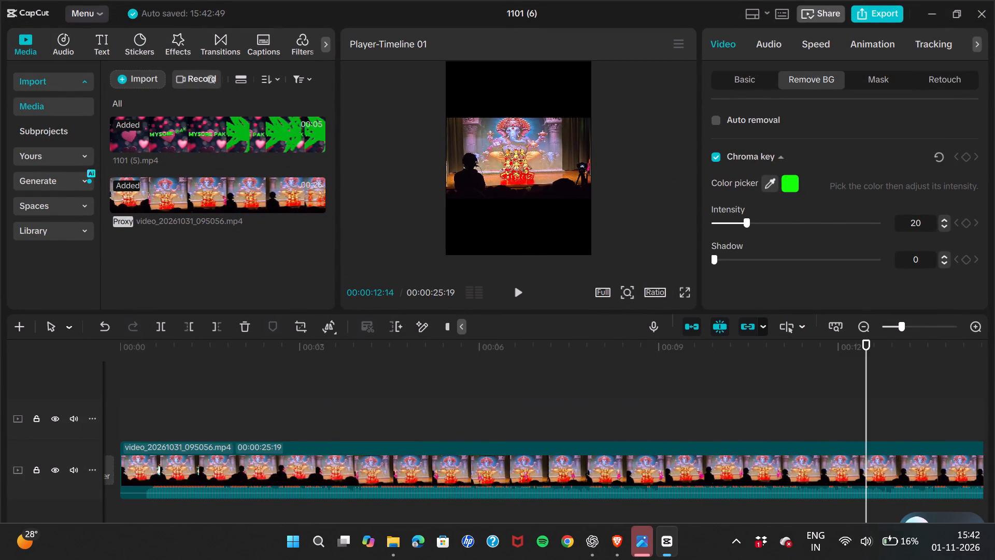
scroll(503, 421, "right", 2)
scroll(530, 421, "down", 11, "ctrl")
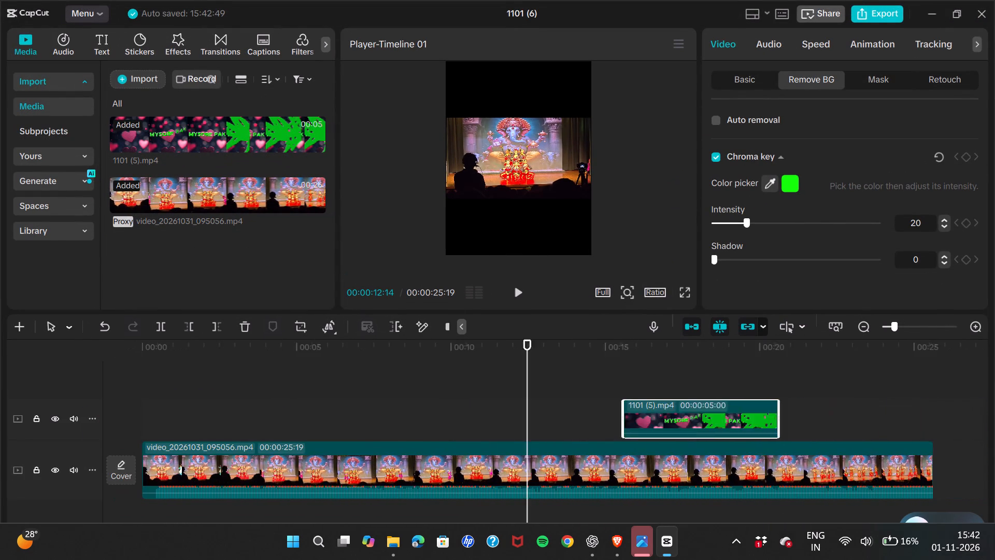
scroll(530, 421, "down", 3, "ctrl")
left_click_drag(556, 425, 186, 428)
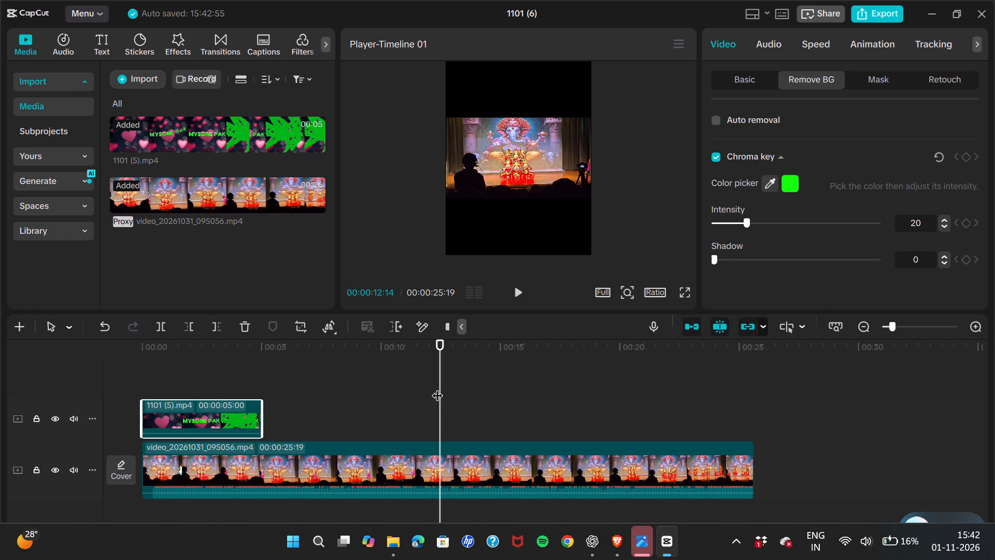
left_click_drag(439, 370, 95, 356)
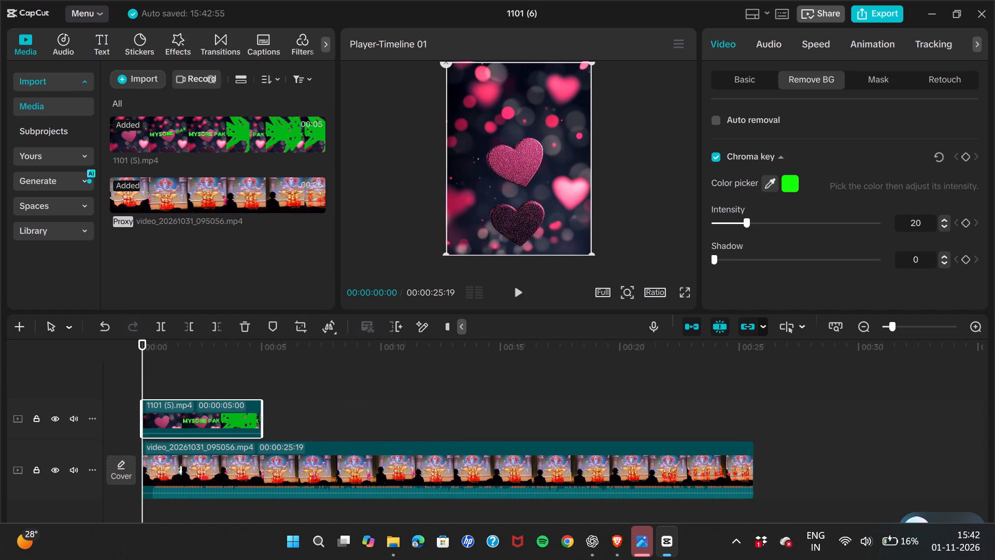
Examine the 1101 (5).mp4 clip's Basic video settings, down to the expanded Motion blur options.
scroll(863, 243, "down", 7)
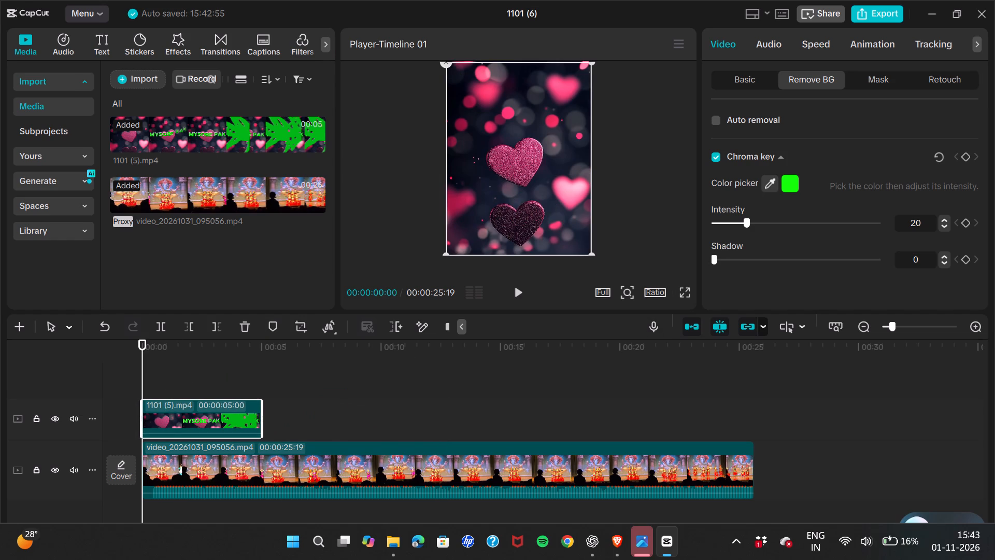
left_click(759, 85)
scroll(846, 195, "down", 15)
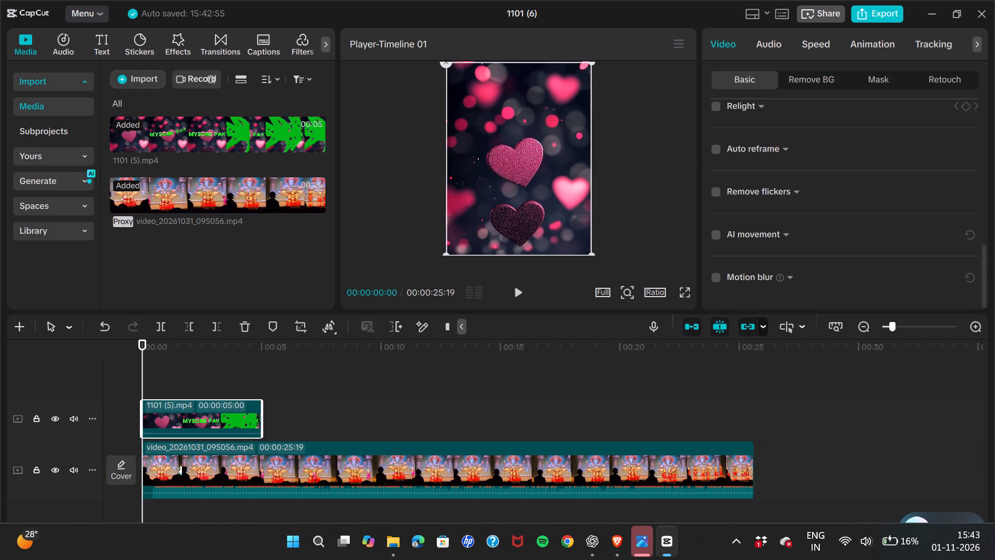
scroll(847, 214, "down", 2)
left_click(802, 286)
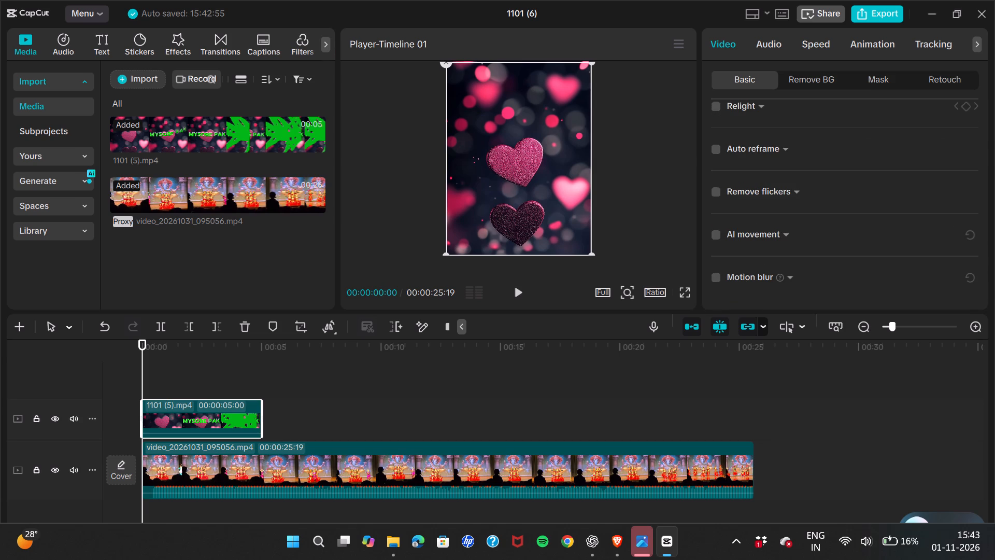
left_click(796, 276)
Trim the end of video_20261031_095056.mp4 to 00:00:05:00 so it ends together with the 1101 (5).mp4 overlay.
left_click(479, 459)
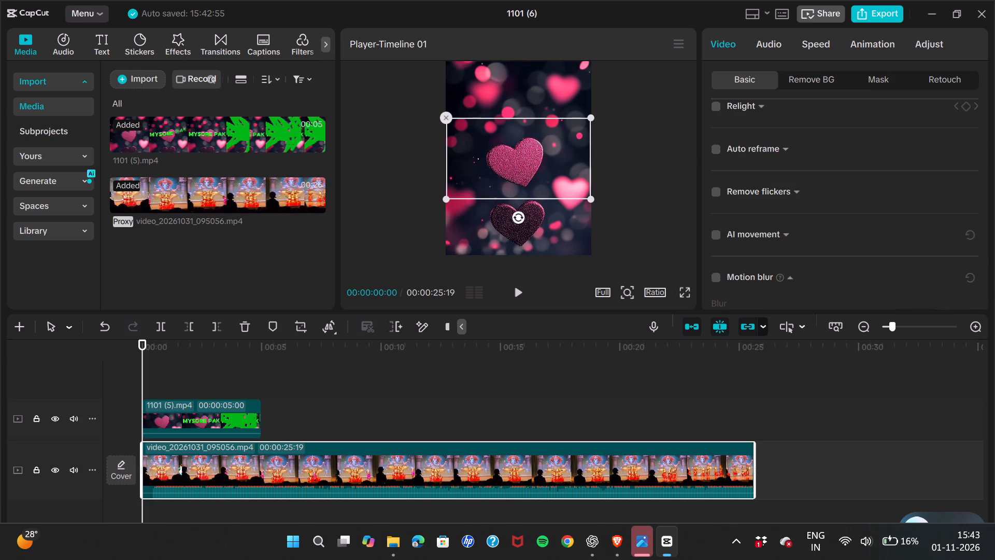
left_click(362, 402)
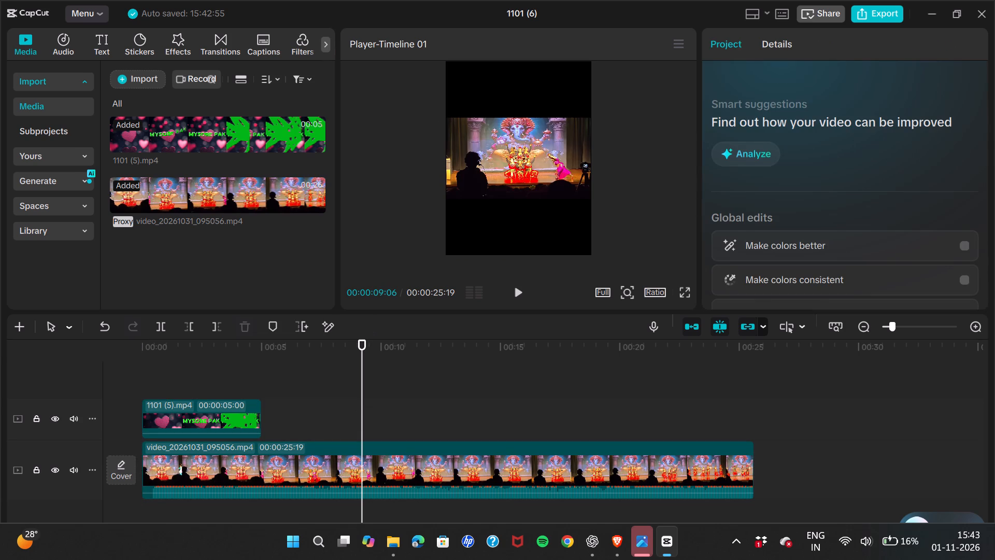
left_click_drag(361, 390, 42, 400)
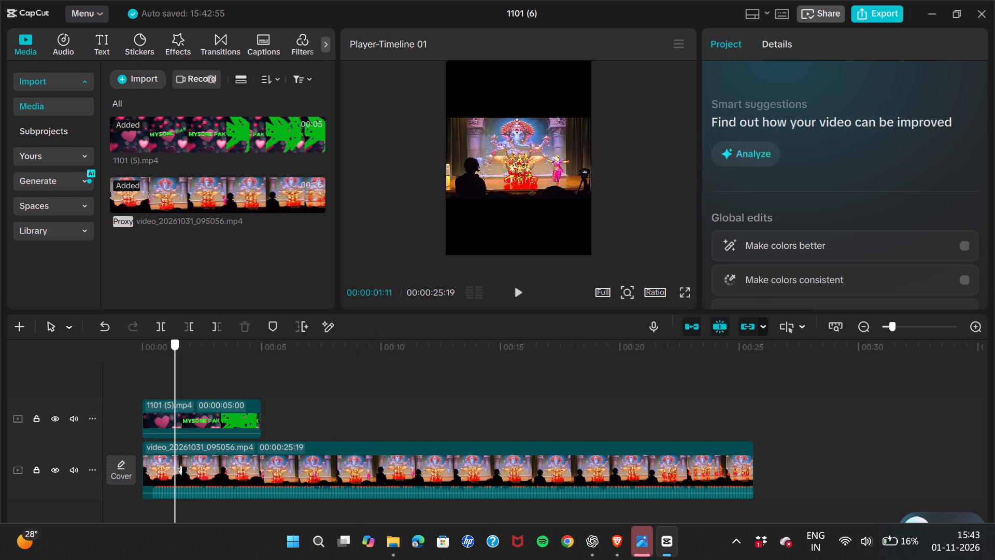
left_click_drag(42, 400, 18, 402)
left_click(409, 461)
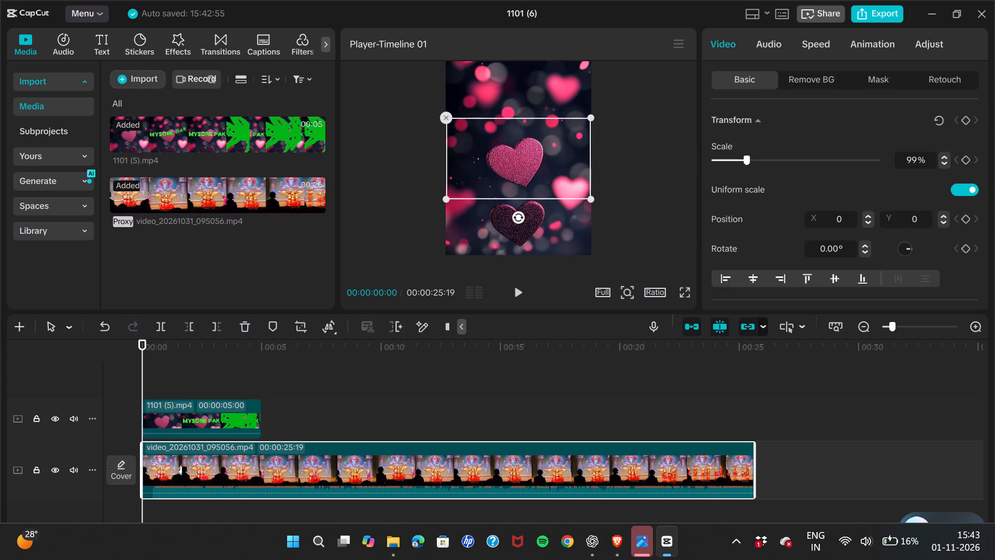
left_click_drag(142, 373, 144, 373)
left_click_drag(144, 373, 263, 373)
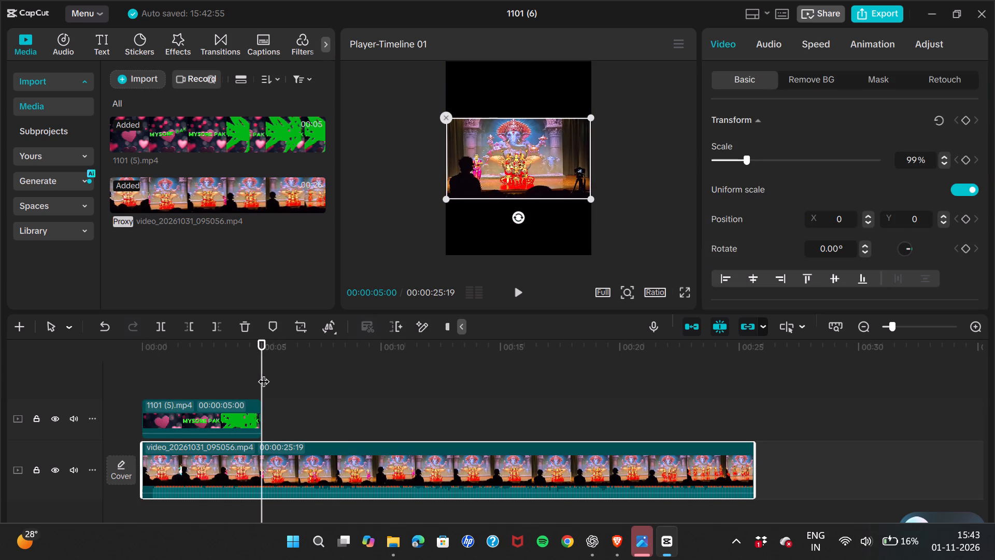
key("w")
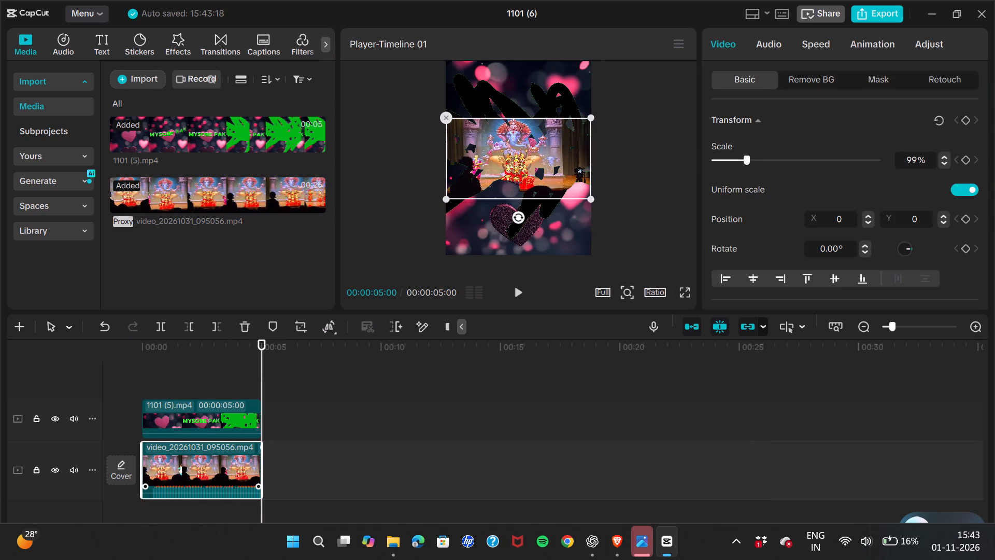
Play the composite from the start and examine the end of the green-keyed overlay, including in full screen.
left_click_drag(259, 371, 76, 367)
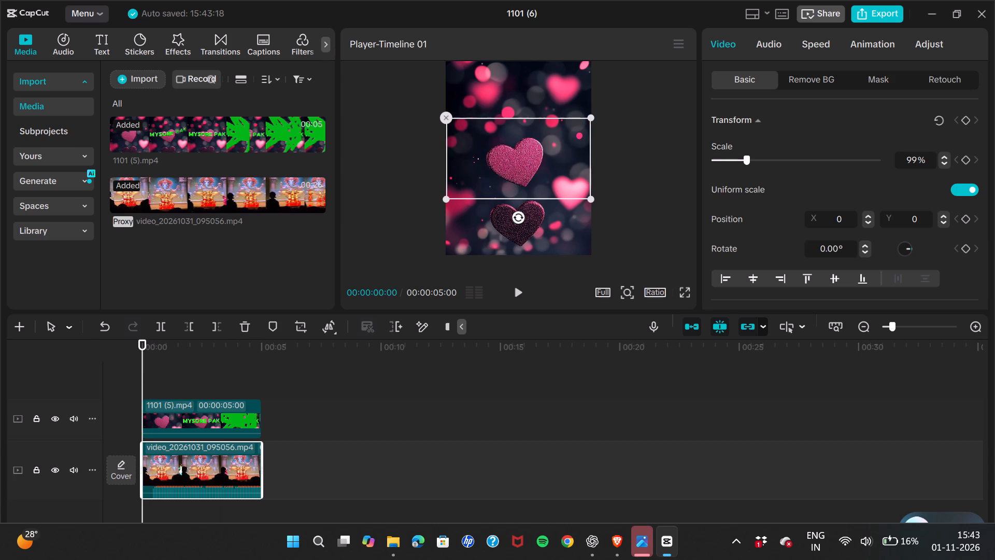
scroll(790, 211, "down", 11)
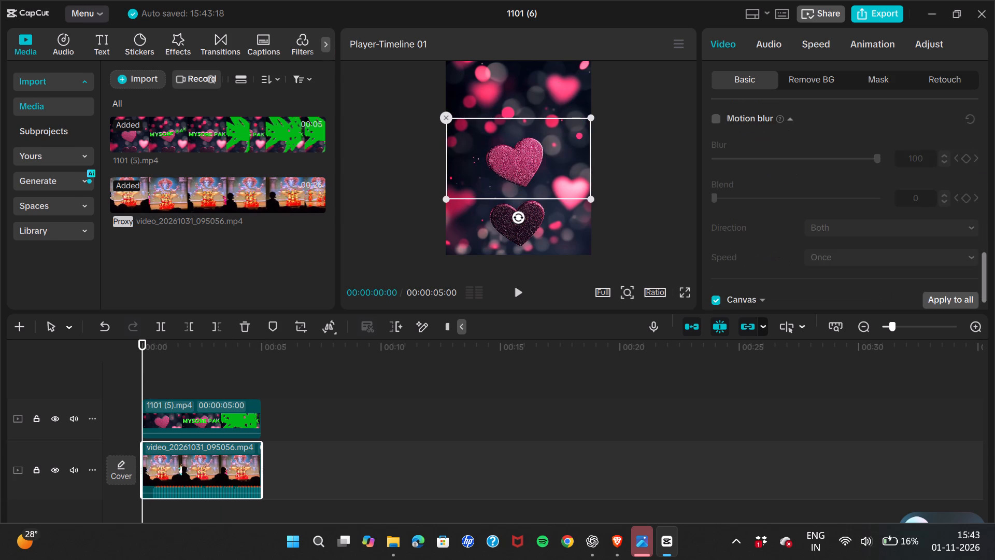
scroll(773, 254, "down", 4)
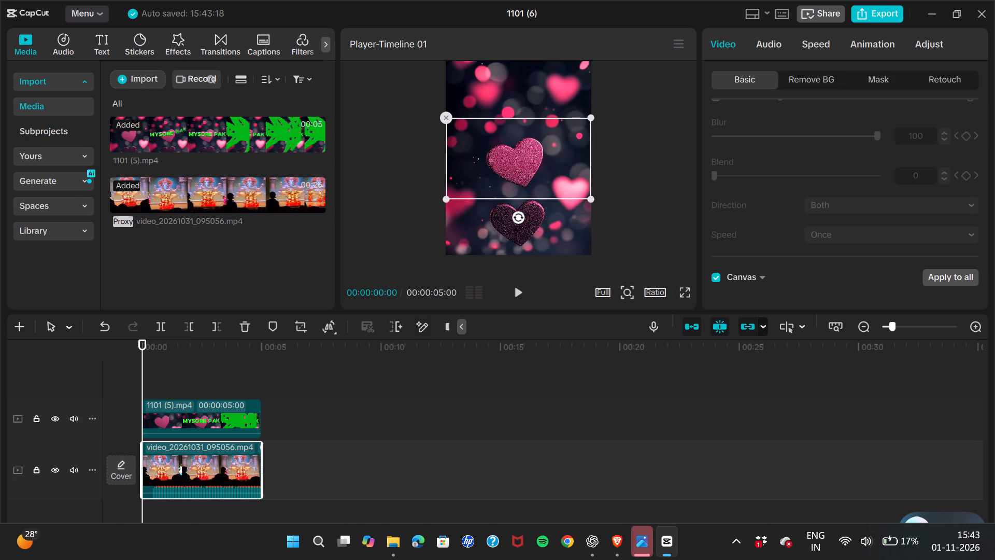
left_click(514, 293)
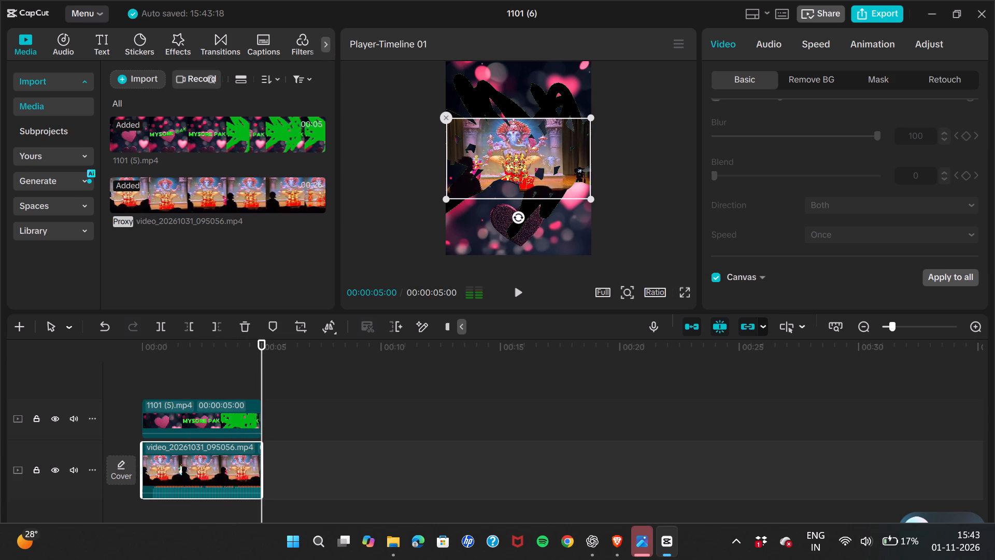
left_click(684, 292)
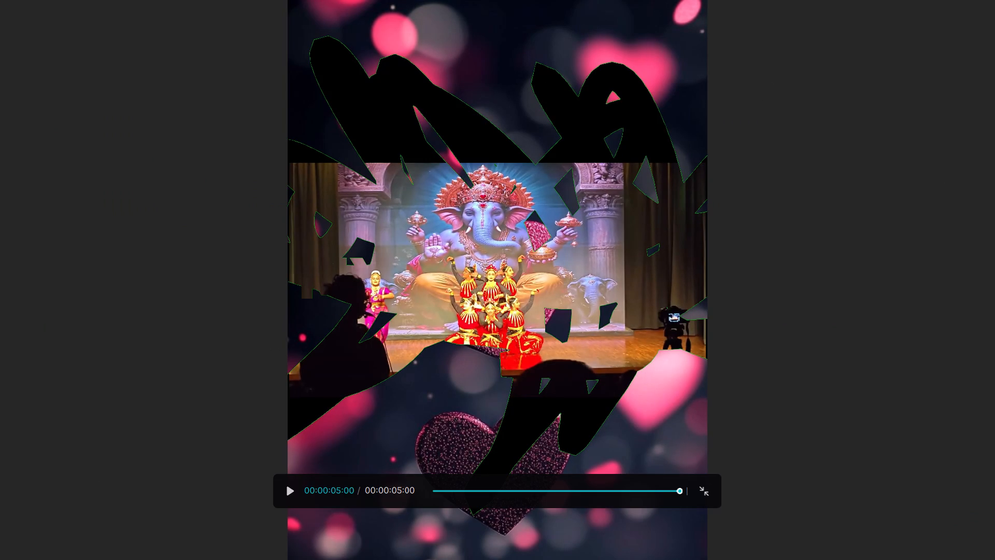
left_click(289, 493)
left_click(705, 491)
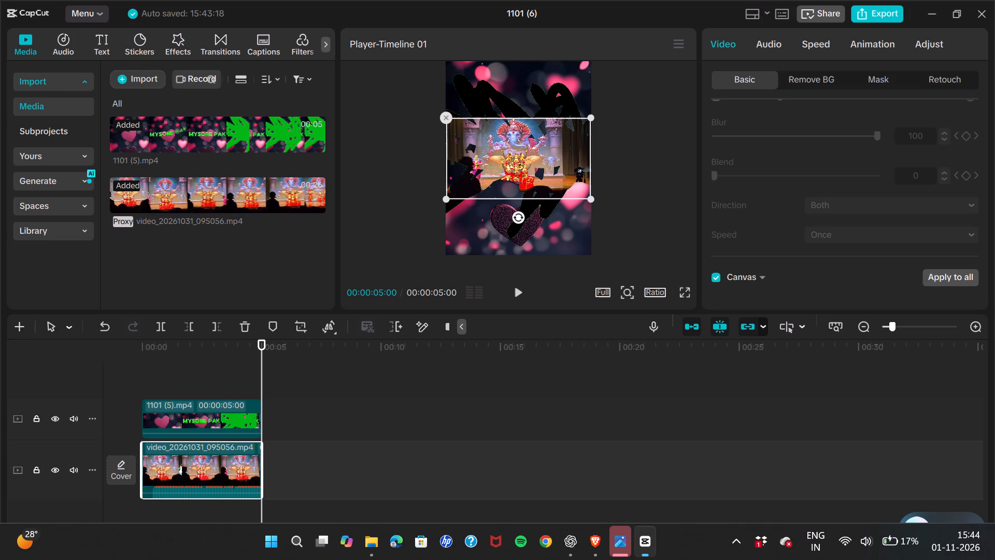
left_click(239, 416)
left_click_drag(263, 372, 217, 373)
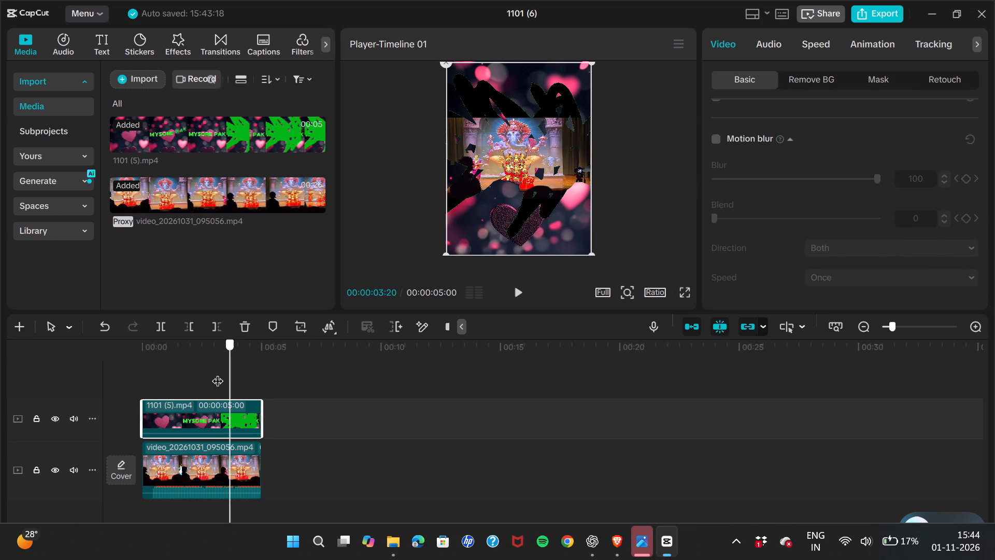
left_click_drag(217, 373, 254, 377)
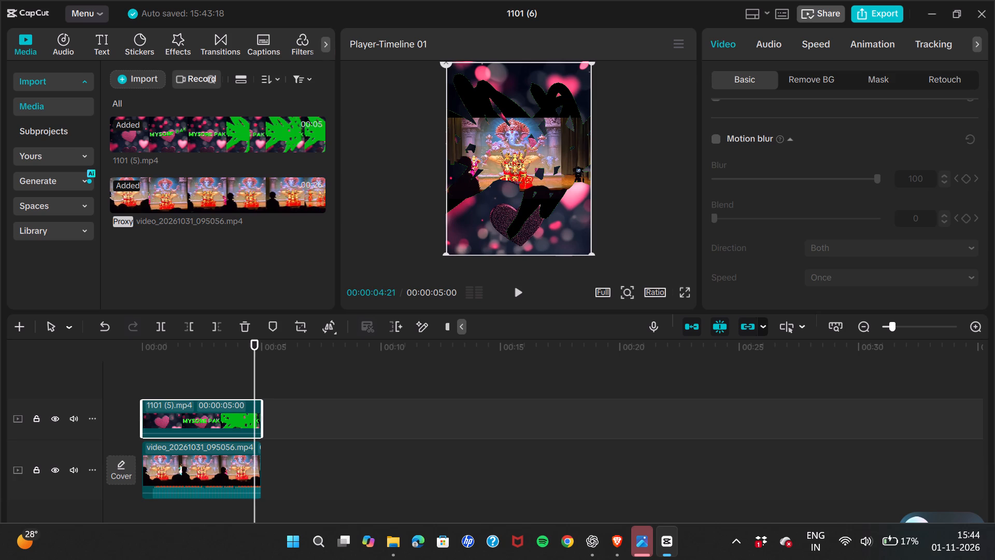
Return to the home page and open the earlier project 1101 (5).
left_click(87, 9)
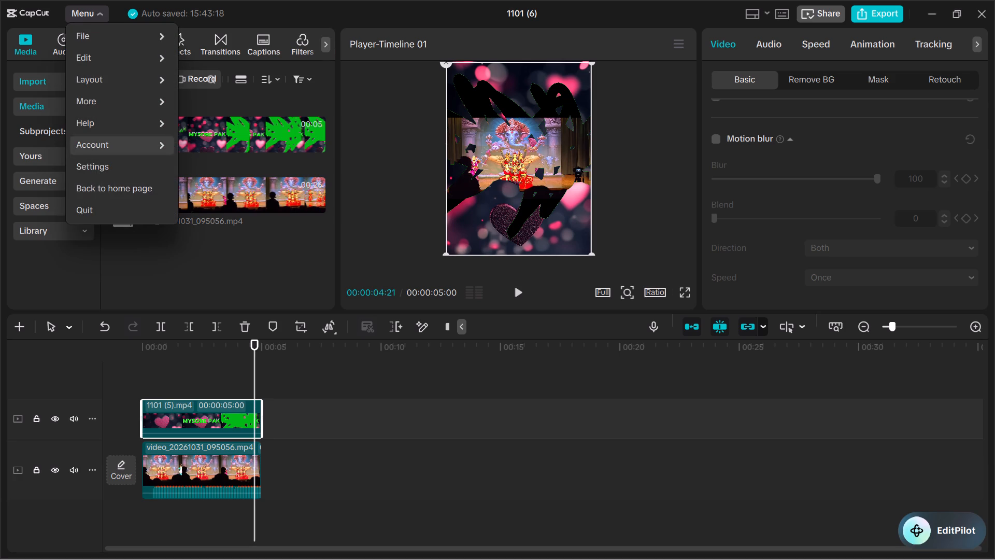
left_click(122, 192)
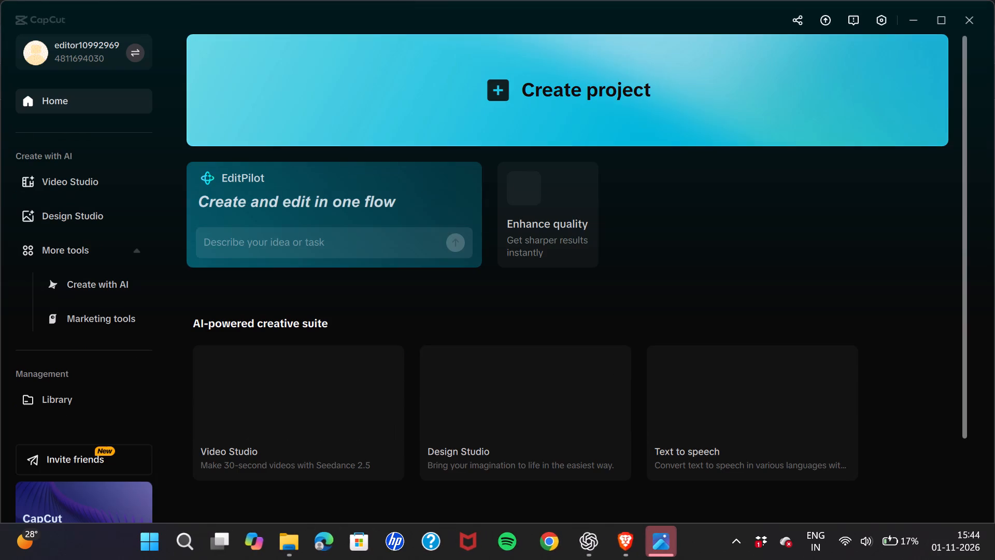
scroll(261, 317, "down", 6)
left_click(330, 344)
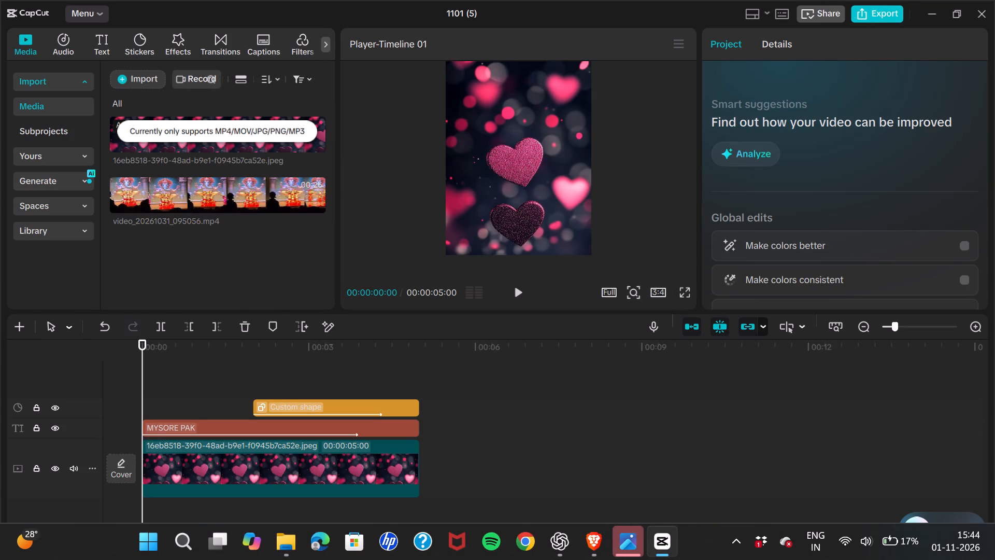
Check the end of the Custom shape animation and extend the hearts background image clip to 00:00:06:03.
left_click(382, 411)
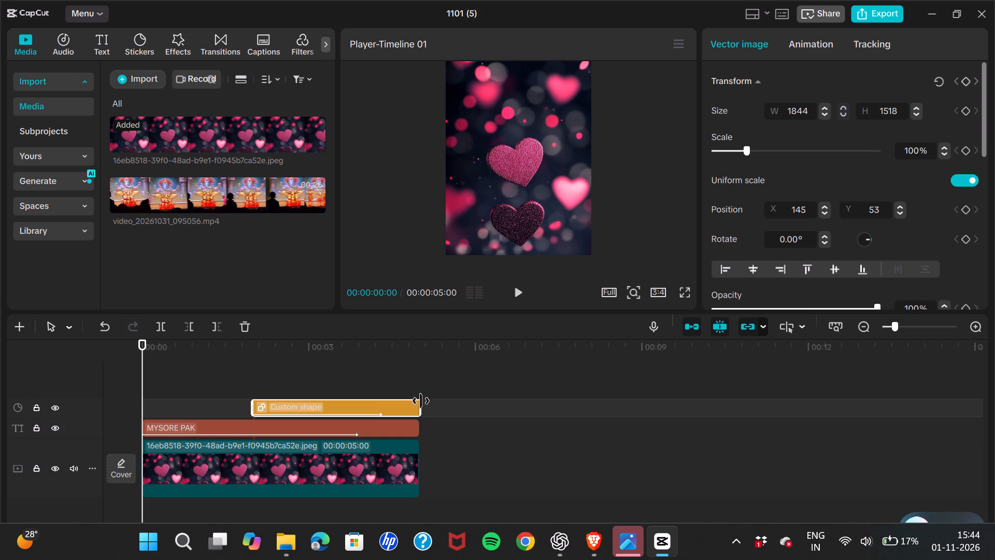
left_click_drag(141, 367, 344, 353)
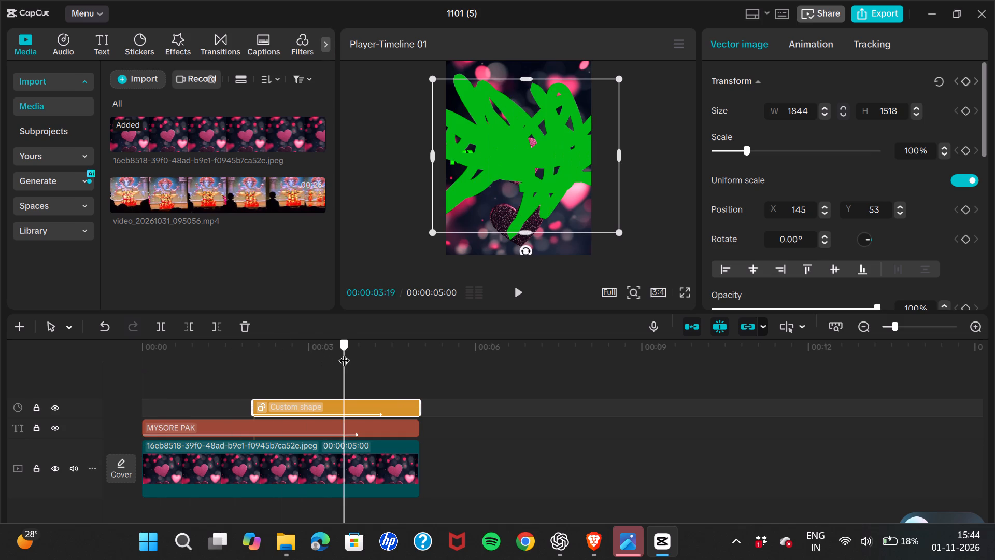
left_click_drag(344, 353, 424, 353)
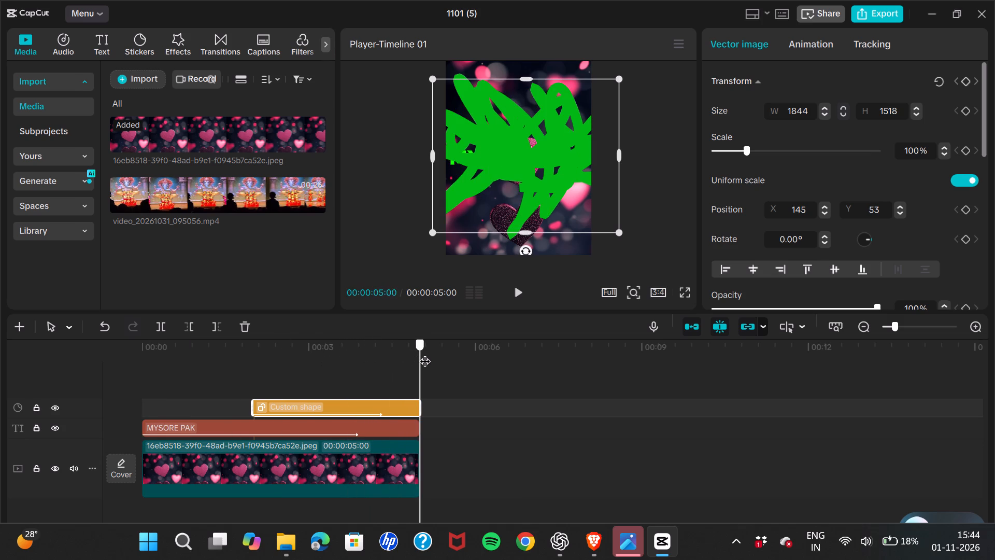
left_click_drag(424, 353, 409, 356)
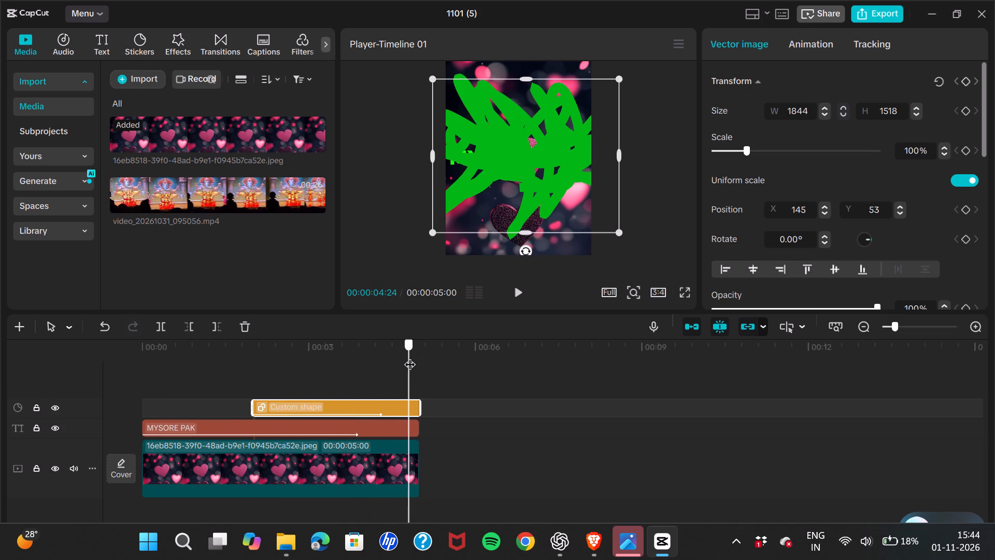
left_click_drag(409, 356, 420, 357)
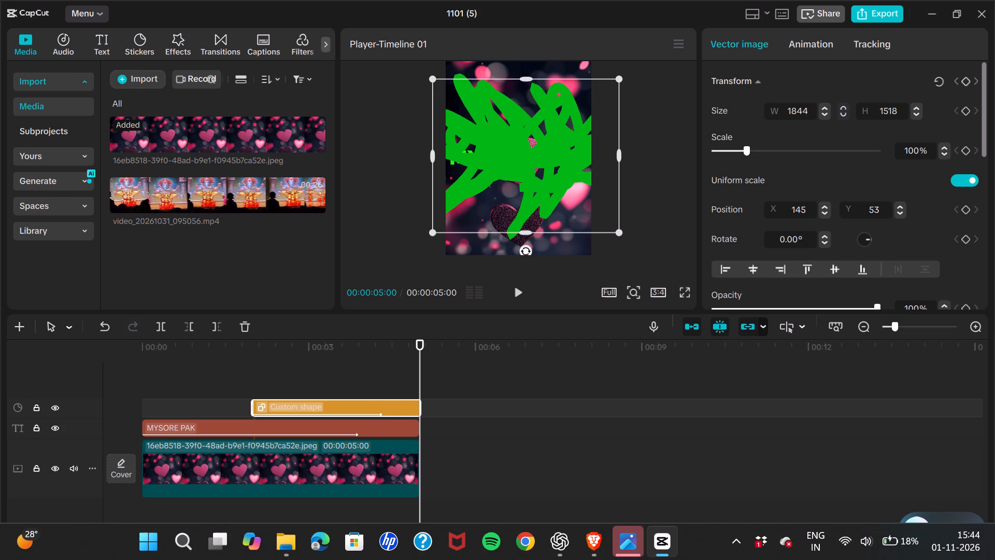
left_click(403, 461)
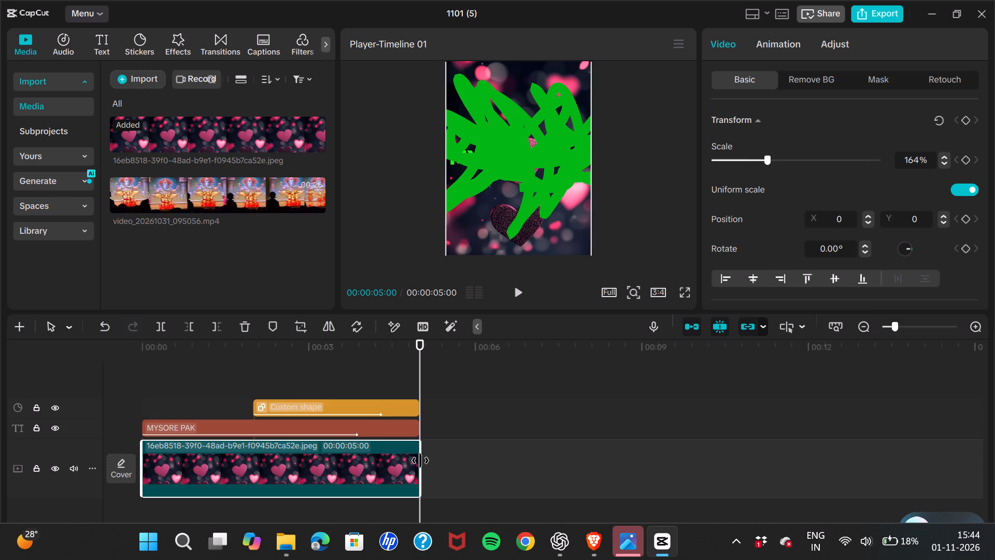
left_click_drag(420, 460, 477, 456)
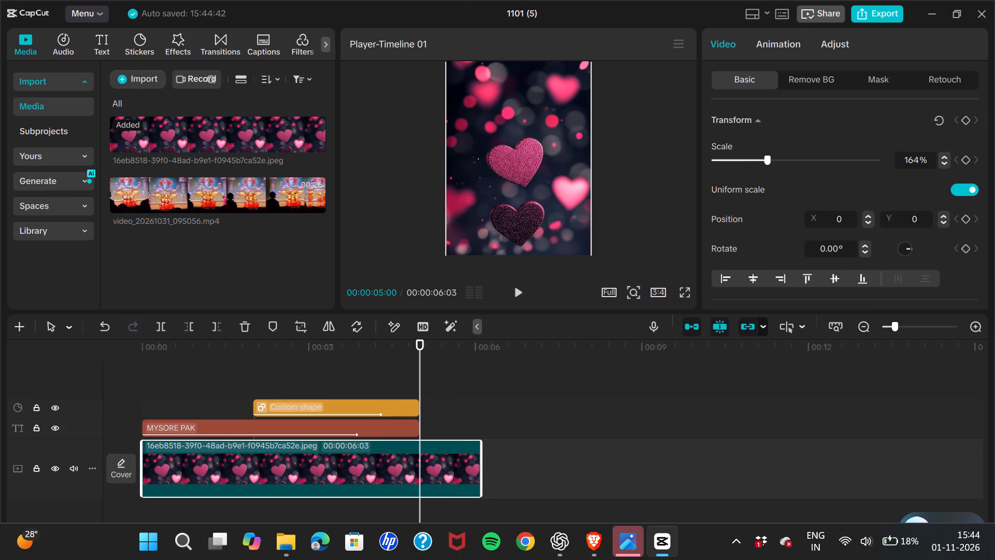
Trim the end of the hearts background image clip to 00:00:05:00 so it ends with the Custom shape and MYSORE PAK clips.
left_click(406, 411)
left_click(420, 403)
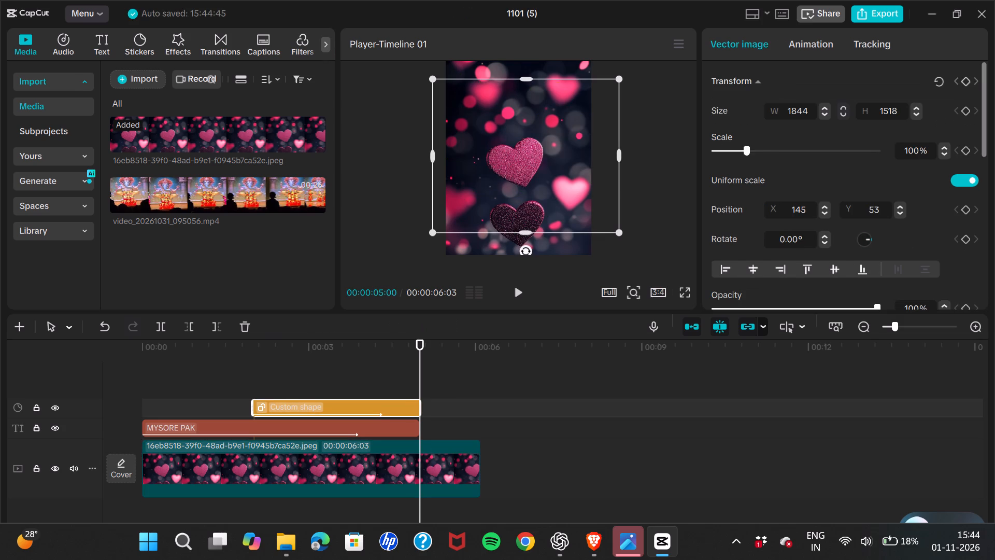
left_click(432, 458)
left_click_drag(480, 451, 416, 457)
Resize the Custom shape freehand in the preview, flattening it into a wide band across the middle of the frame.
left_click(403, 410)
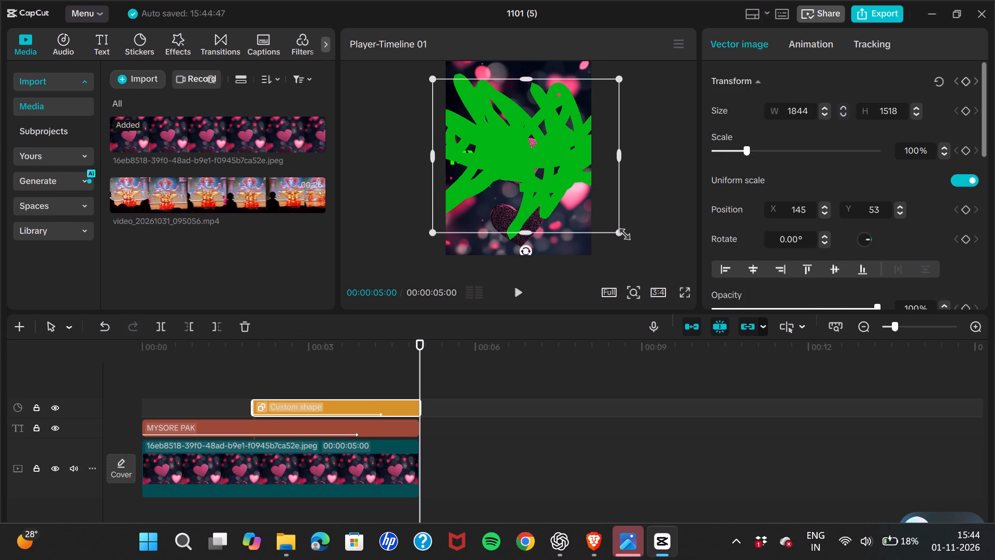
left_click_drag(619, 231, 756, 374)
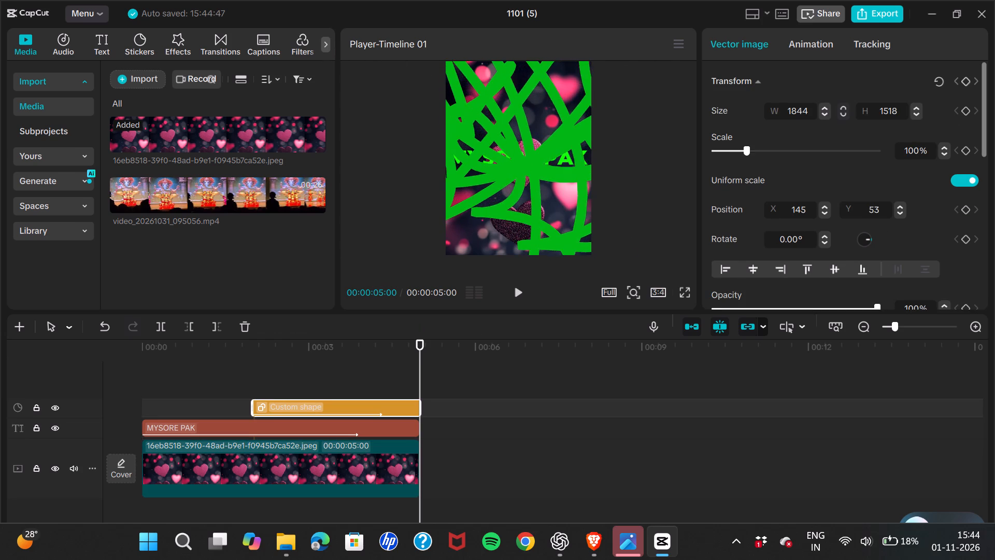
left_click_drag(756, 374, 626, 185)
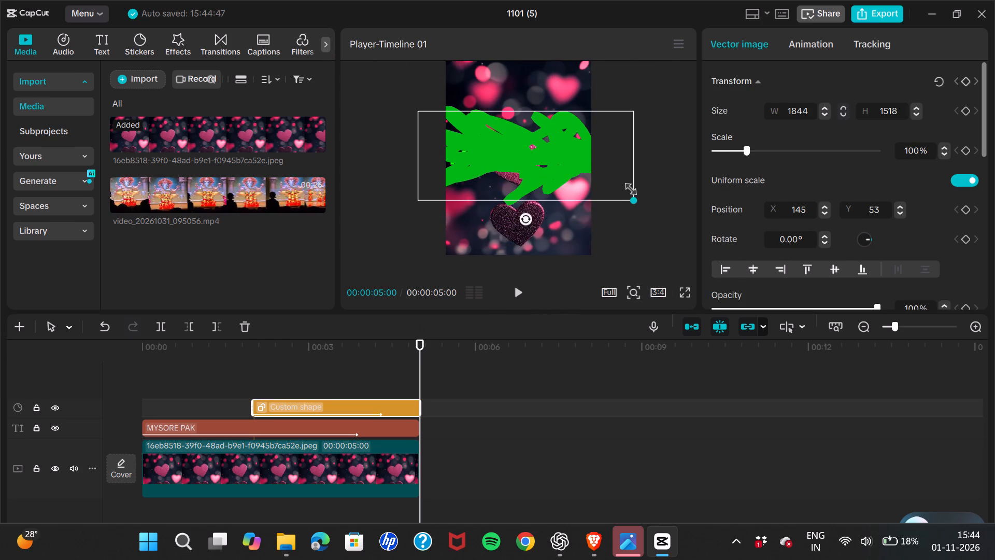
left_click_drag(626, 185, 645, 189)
Add a stroke Weight keyframe to the Custom shape at 00:00:05:00 and set the weight to 100.
scroll(780, 176, "down", 3)
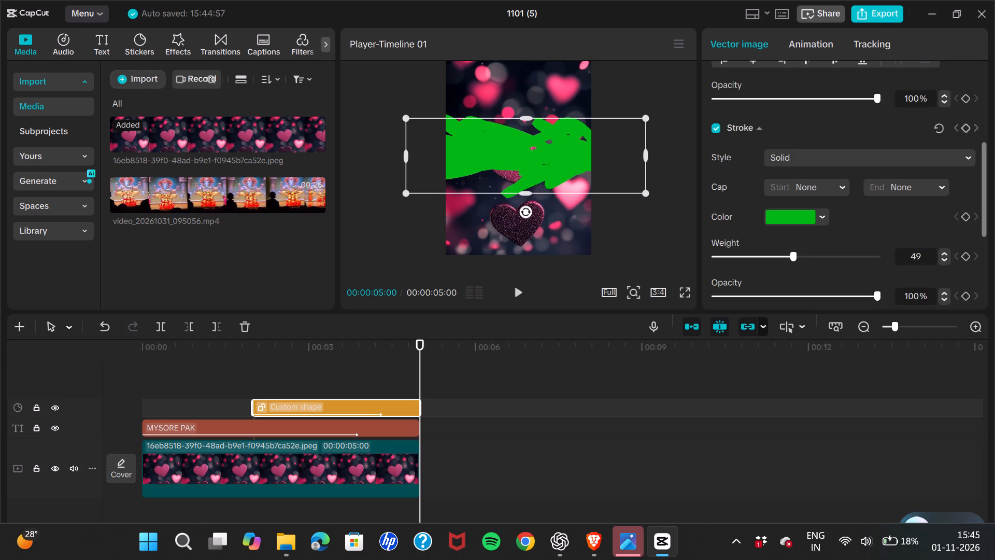
scroll(924, 253, "down", 2)
scroll(924, 253, "up", 1)
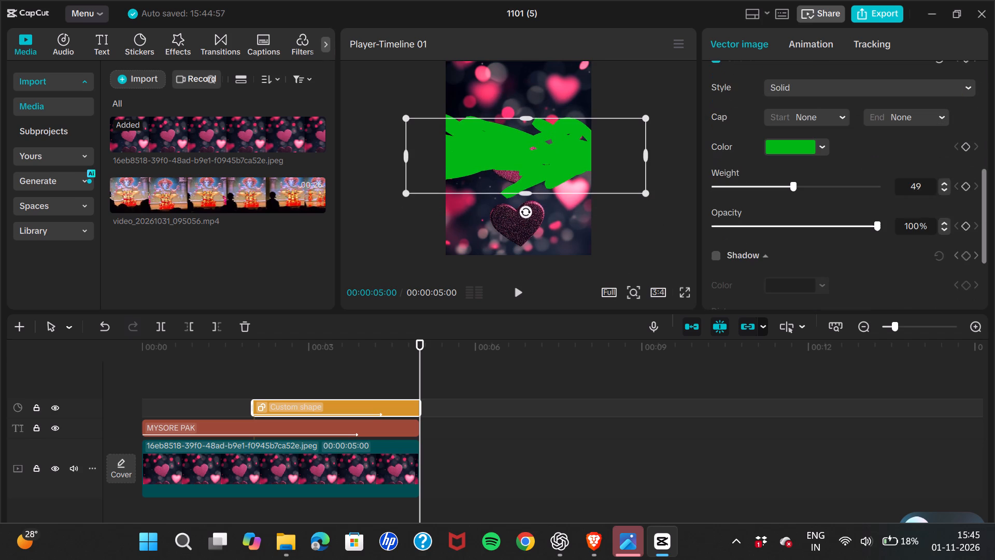
left_click(965, 184)
left_click_drag(797, 188, 941, 167)
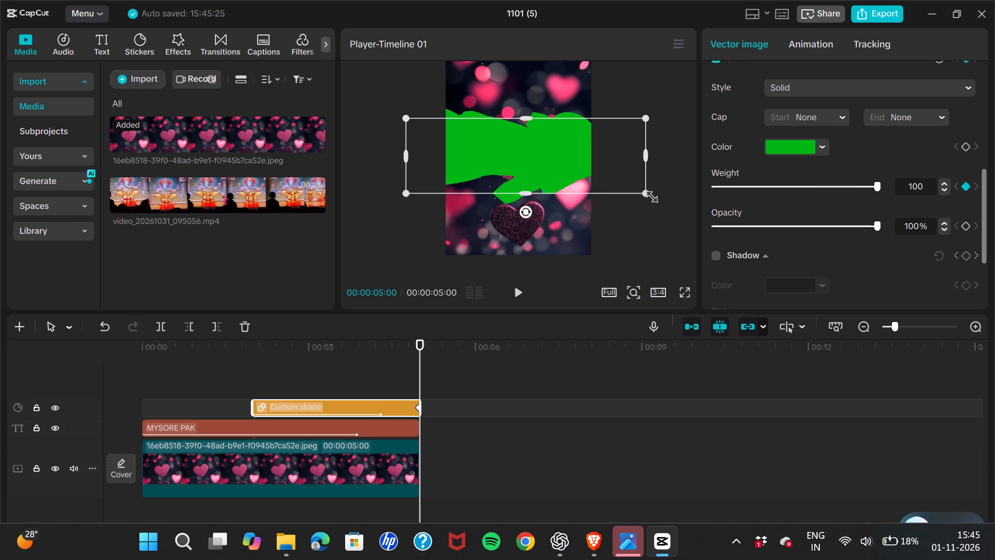
Stretch the Custom shape in height and width beyond the frame's edges so its green scribble covers most of the picture.
left_click_drag(647, 193, 655, 251)
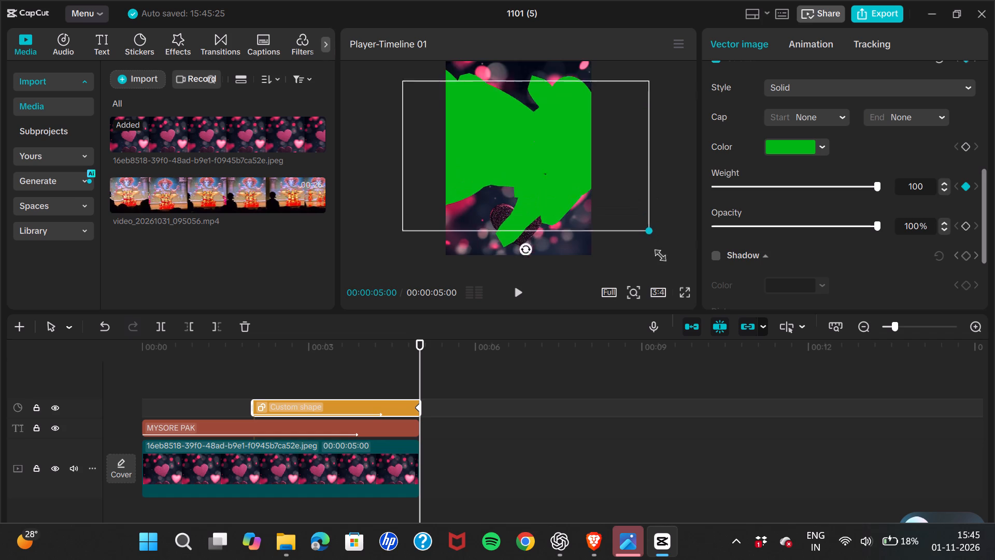
left_click_drag(655, 251, 661, 241)
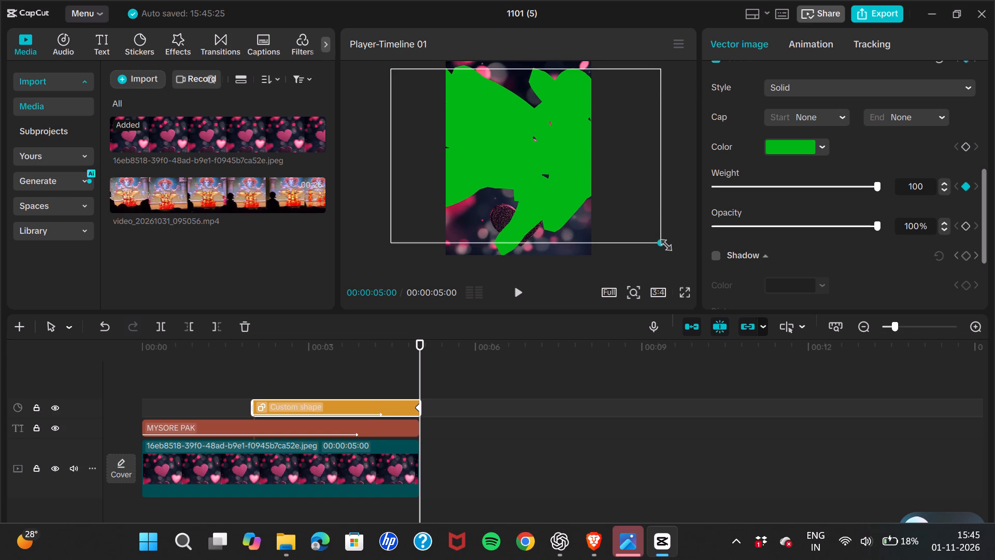
left_click_drag(661, 241, 654, 227)
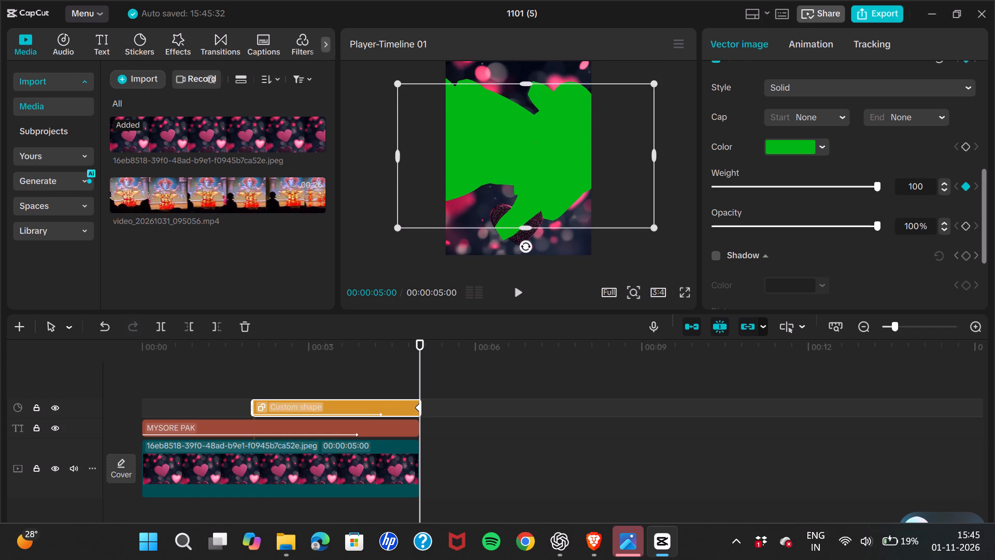
left_click_drag(529, 226, 523, 255)
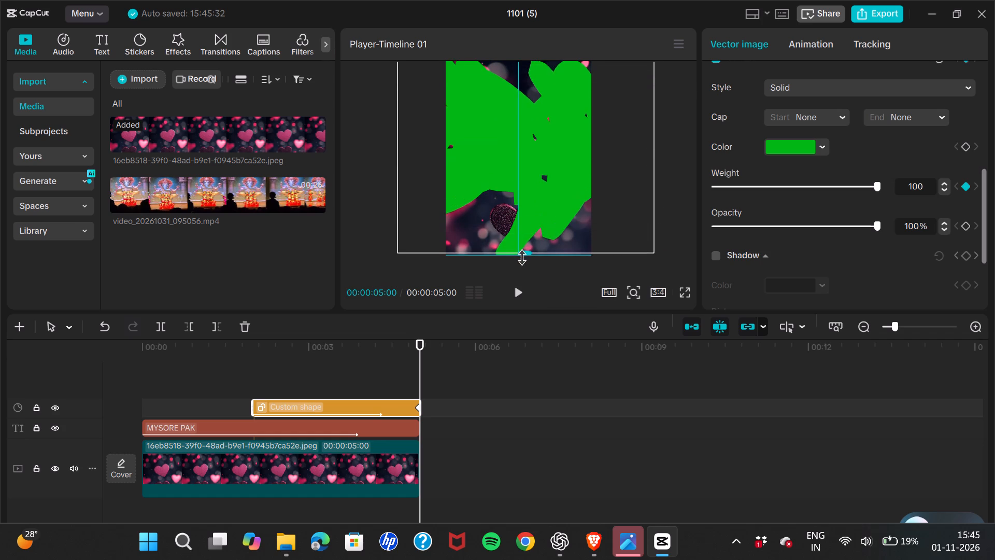
left_click_drag(523, 255, 523, 266)
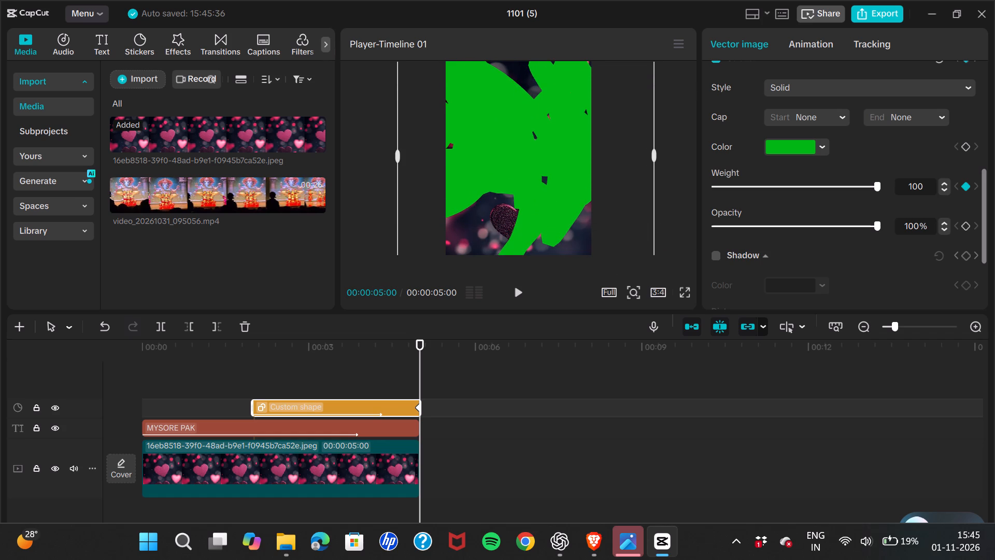
left_click_drag(652, 153, 705, 156)
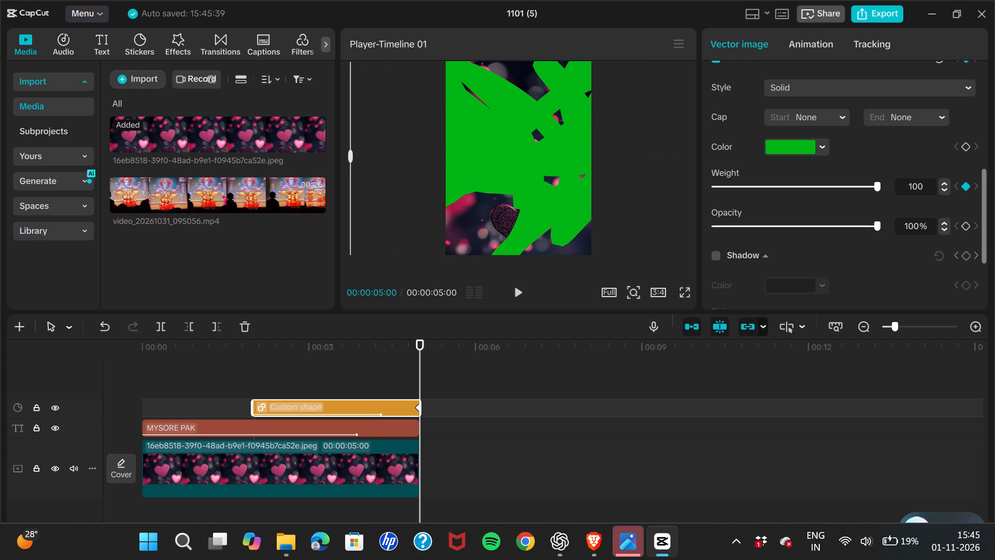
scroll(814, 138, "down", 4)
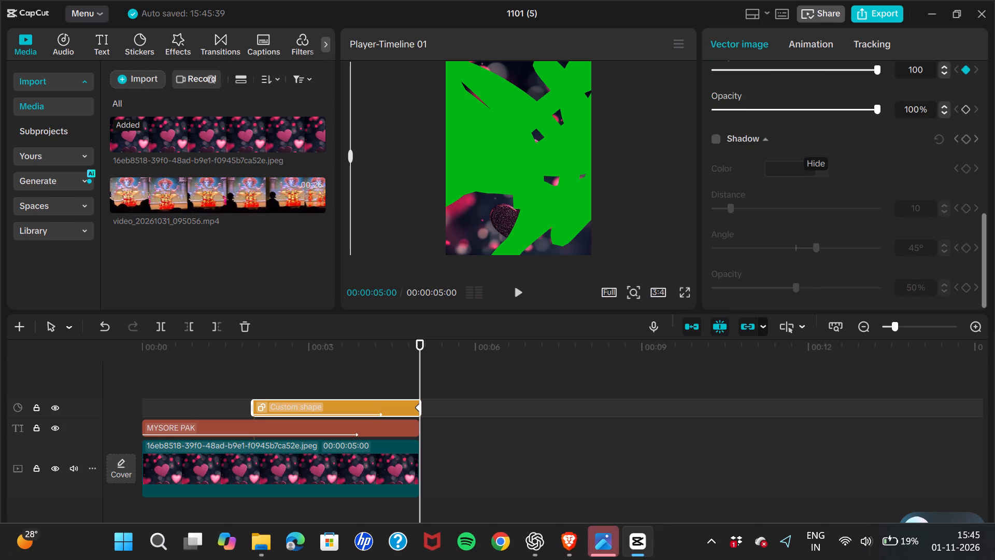
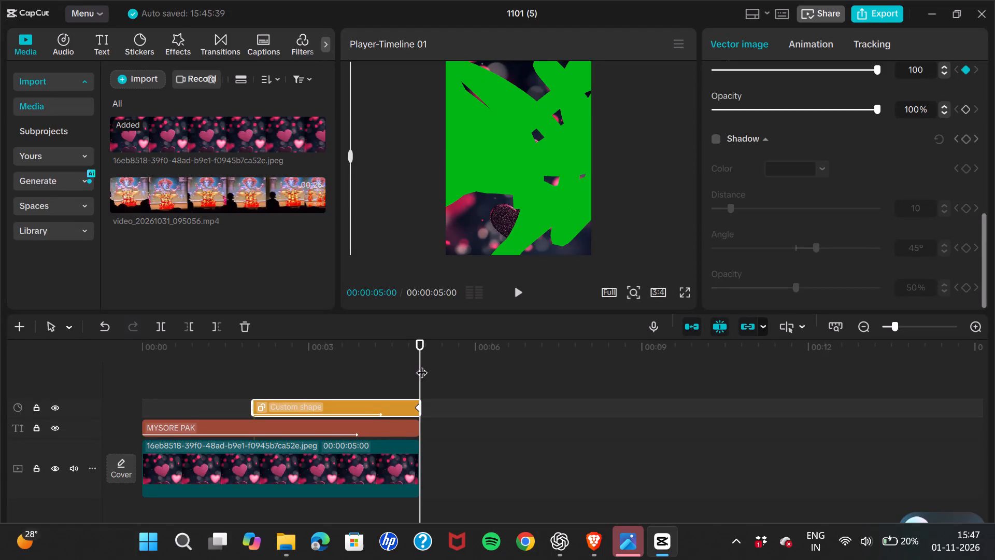
Add a stroke Weight keyframe to the Custom shape at 00:00:02:00 and set the weight to 49.
left_click_drag(421, 365, 265, 371)
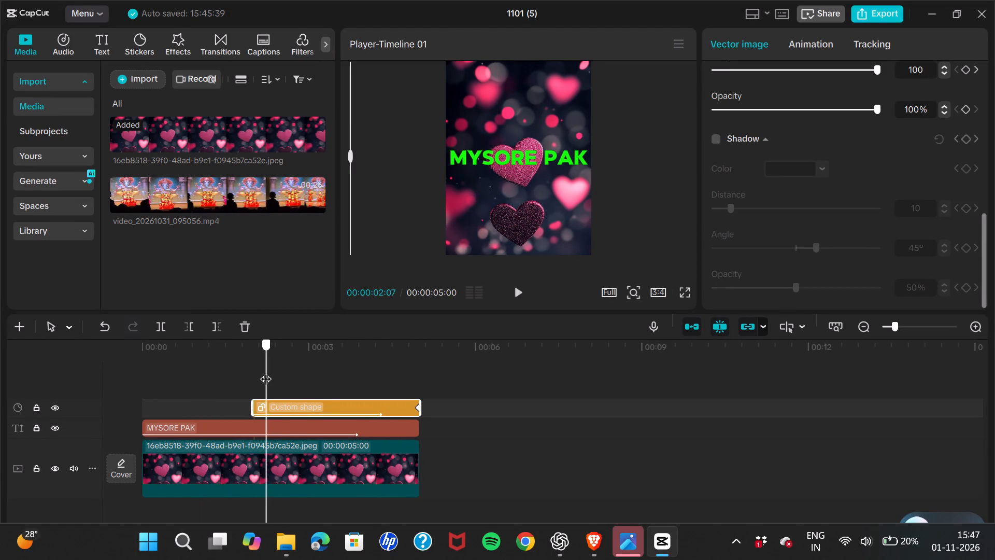
left_click_drag(265, 371, 333, 377)
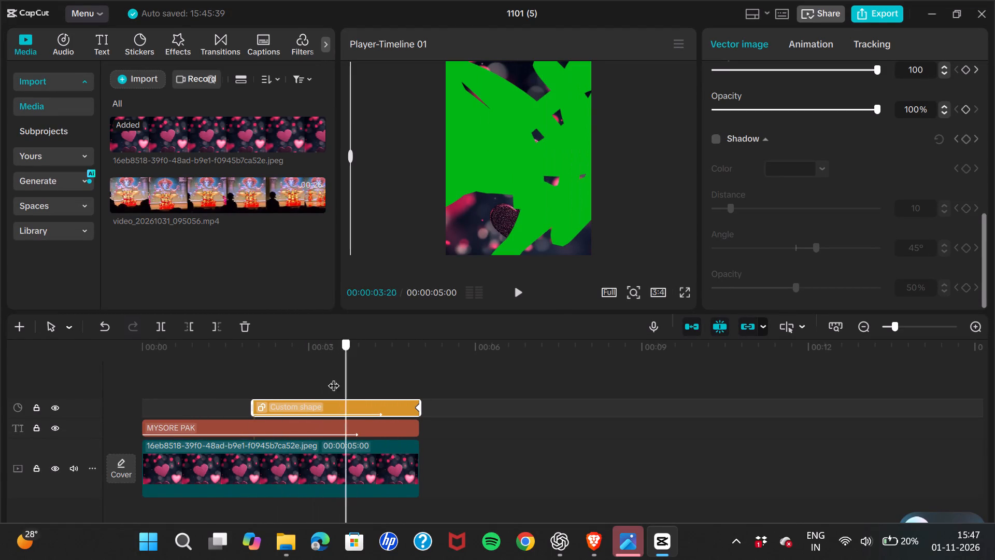
left_click_drag(333, 377, 339, 378)
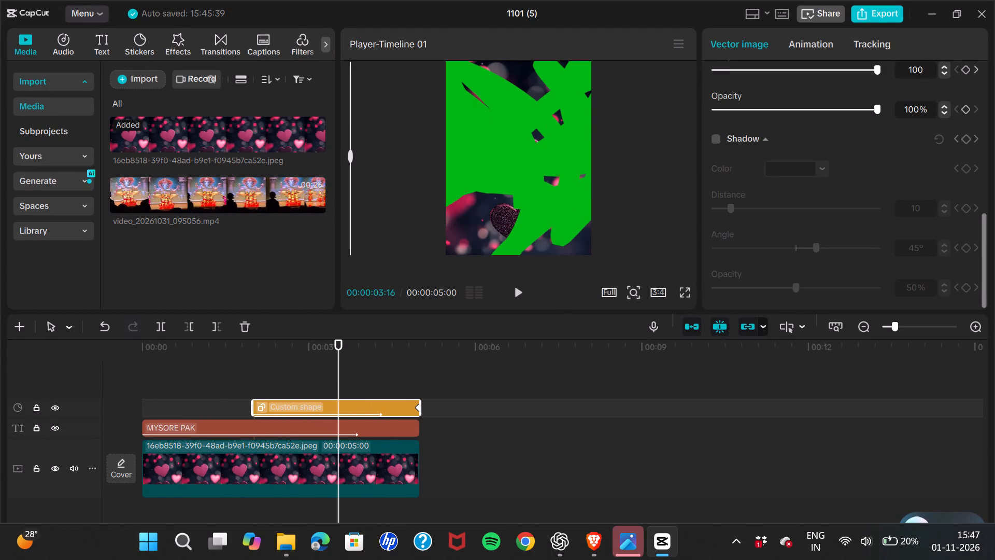
left_click(513, 144)
scroll(824, 177, "up", 2)
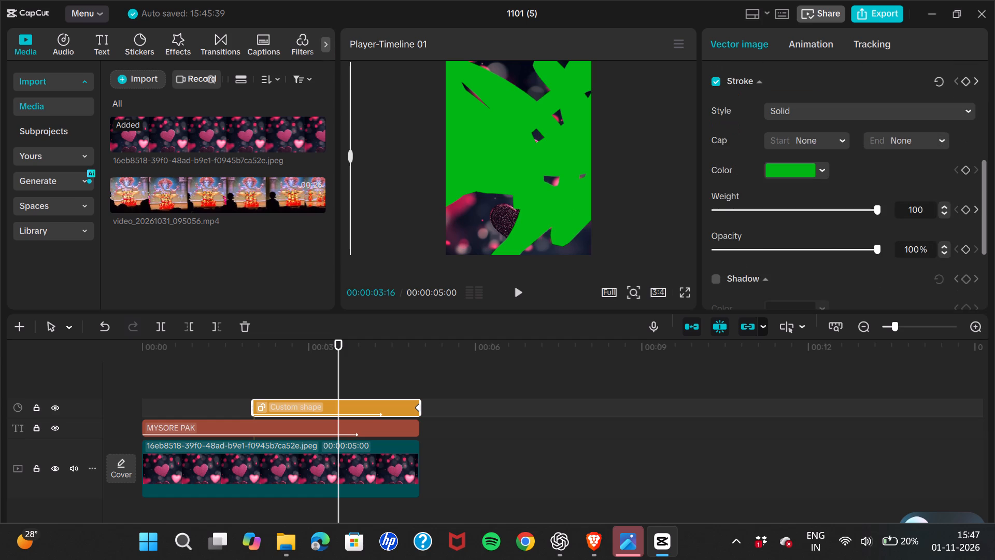
left_click_drag(338, 366, 251, 378)
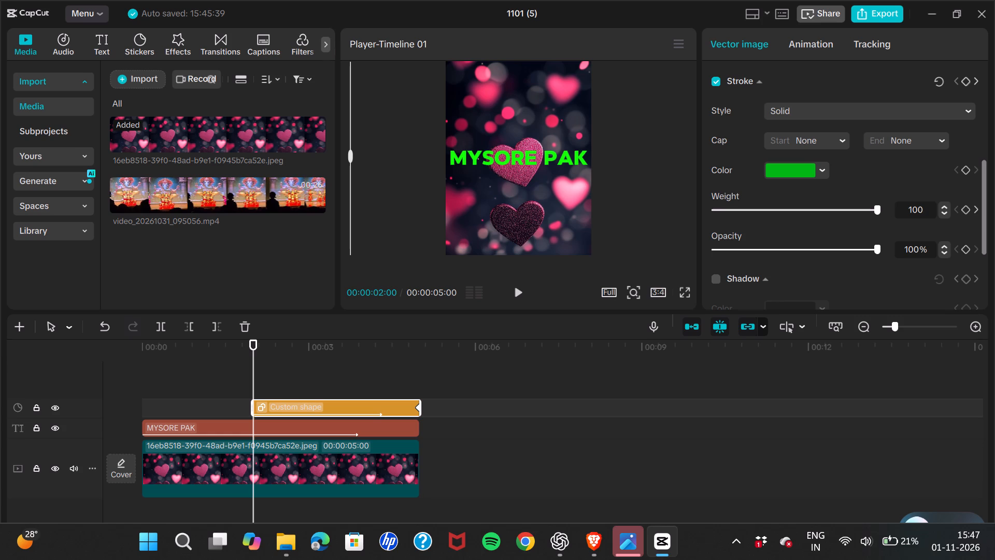
left_click(963, 209)
left_click_drag(876, 215, 874, 215)
left_click_drag(874, 215, 793, 221)
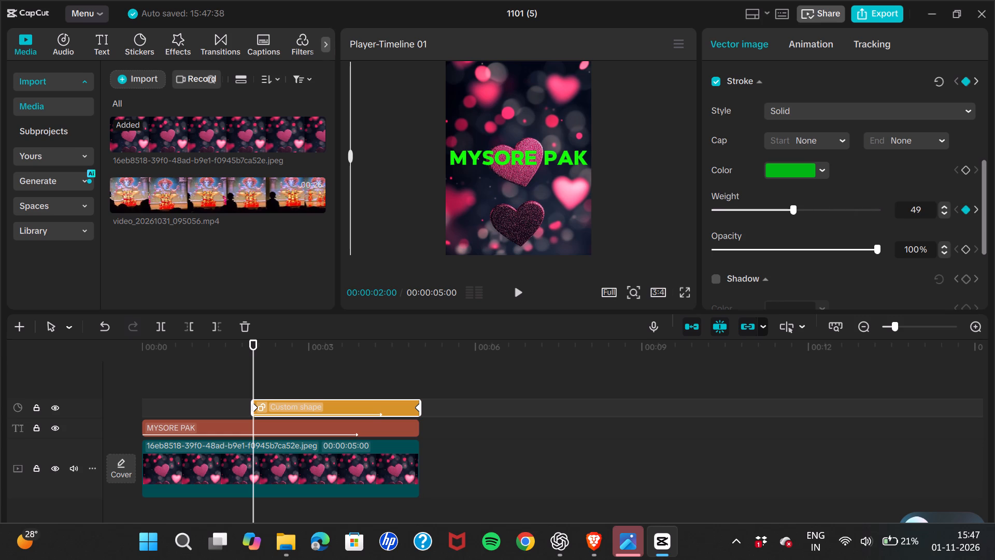
Play and scrub through the Custom shape animation, examining its scribble coverage and outer bounds around 00:00:02:28.
left_click(517, 291)
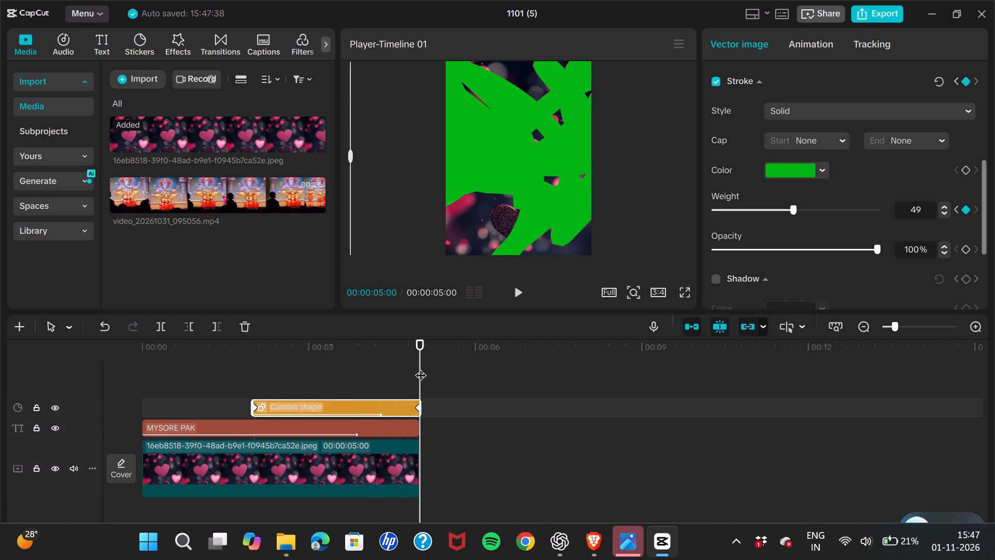
left_click_drag(420, 367, 253, 370)
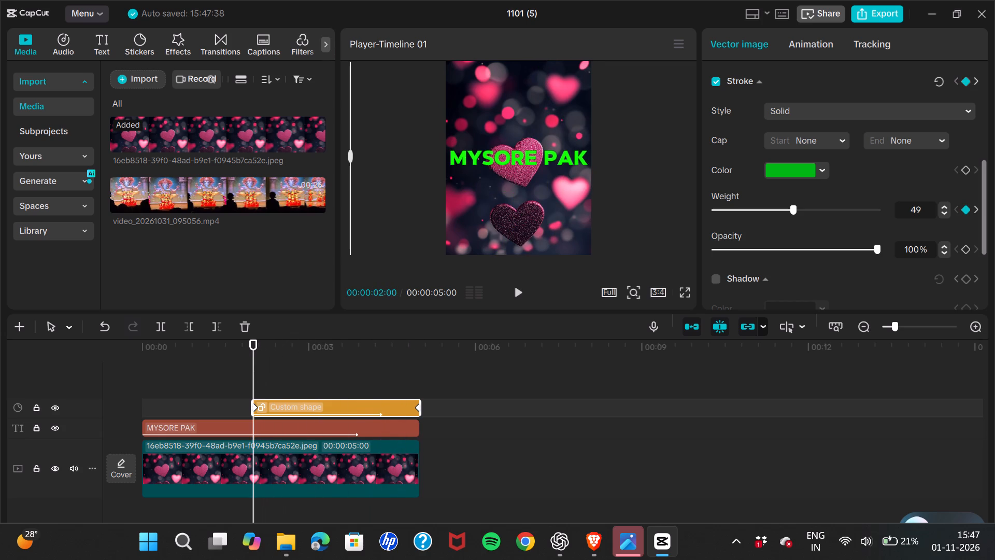
scroll(849, 220, "down", 1)
scroll(849, 220, "up", 1)
left_click_drag(250, 373, 270, 376)
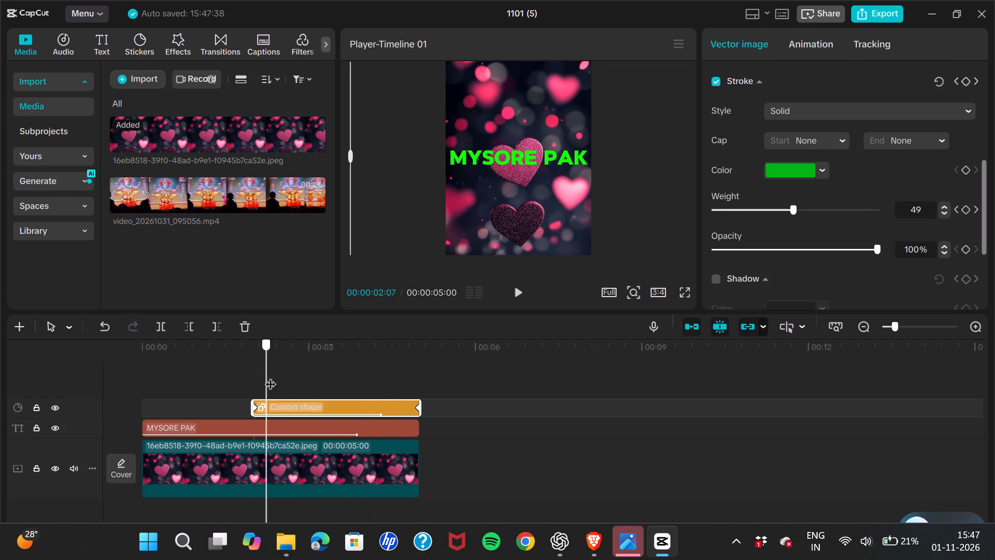
left_click_drag(270, 376, 305, 380)
left_click(514, 133)
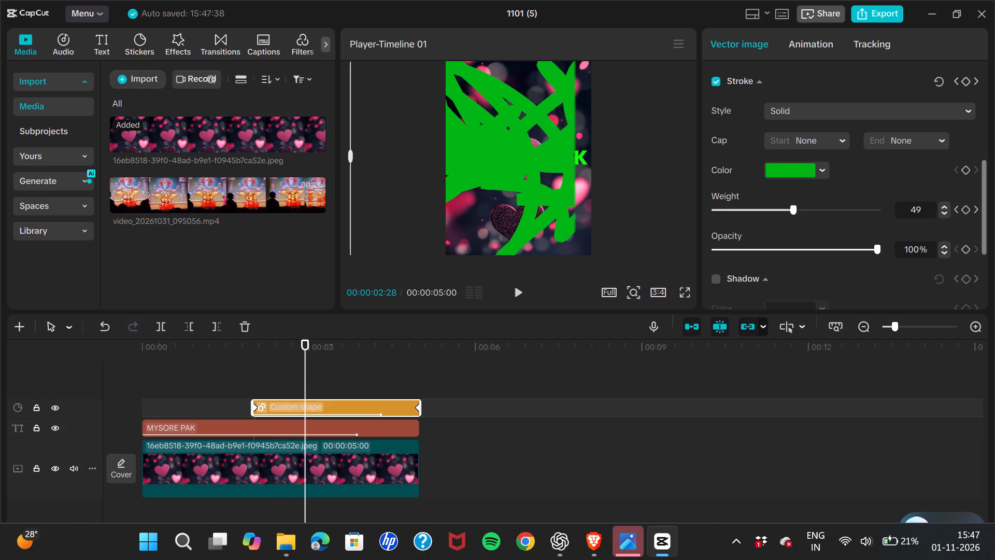
scroll(518, 150, "down", 7, "ctrl")
scroll(518, 150, "up", 7, "ctrl")
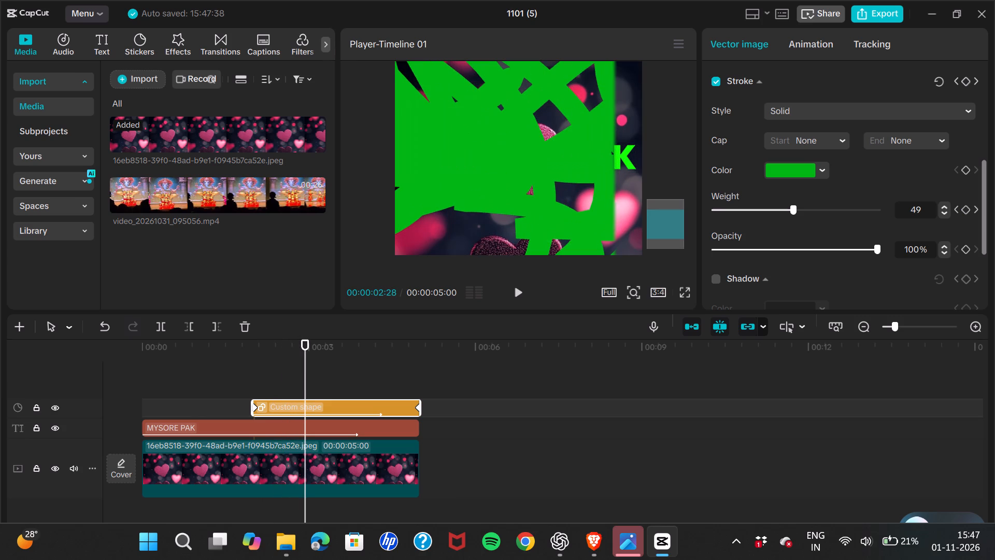
scroll(518, 150, "down", 16, "ctrl")
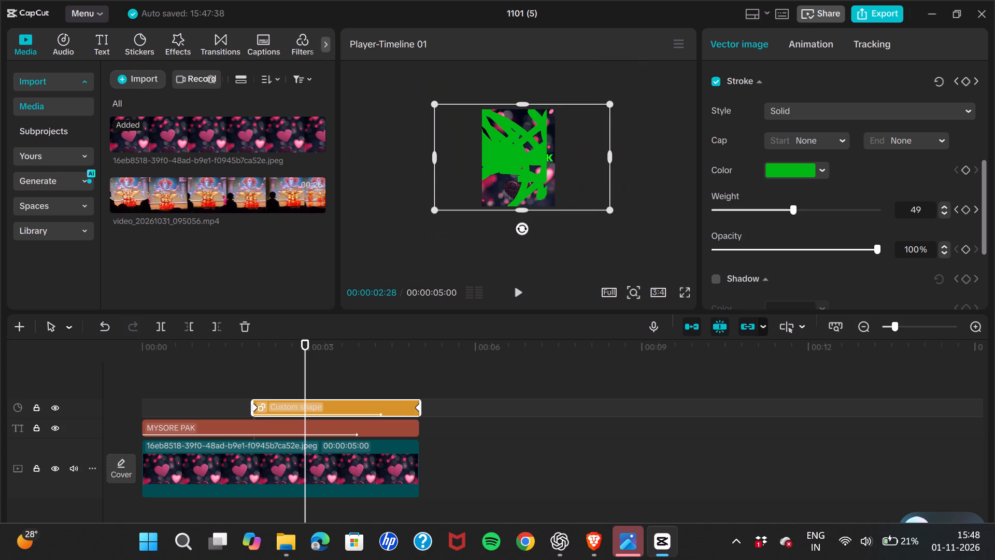
scroll(518, 150, "up", 13, "ctrl")
scroll(518, 150, "down", 1, "ctrl")
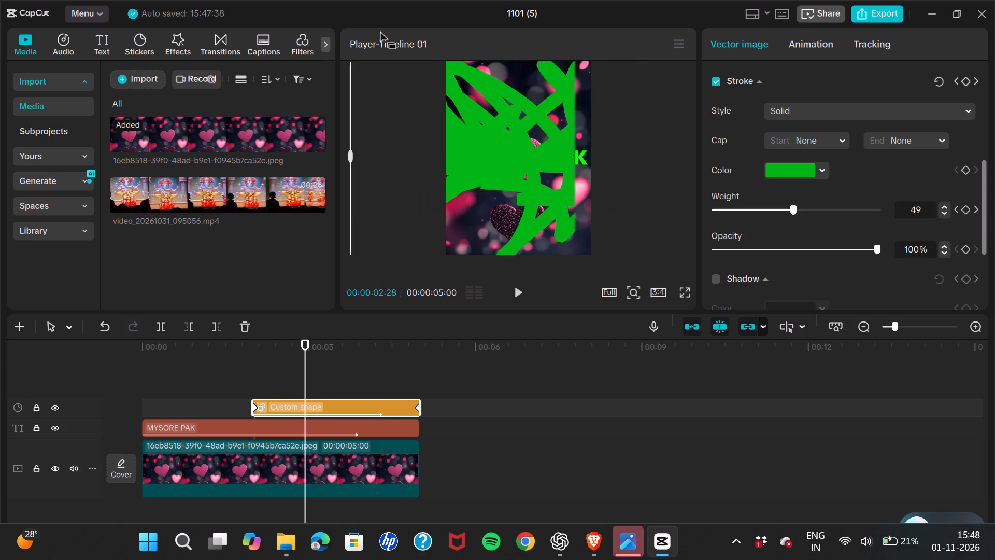
Review the Custom shape's transform, opacity, stroke and shadow properties for another one to animate.
scroll(812, 205, "up", 6)
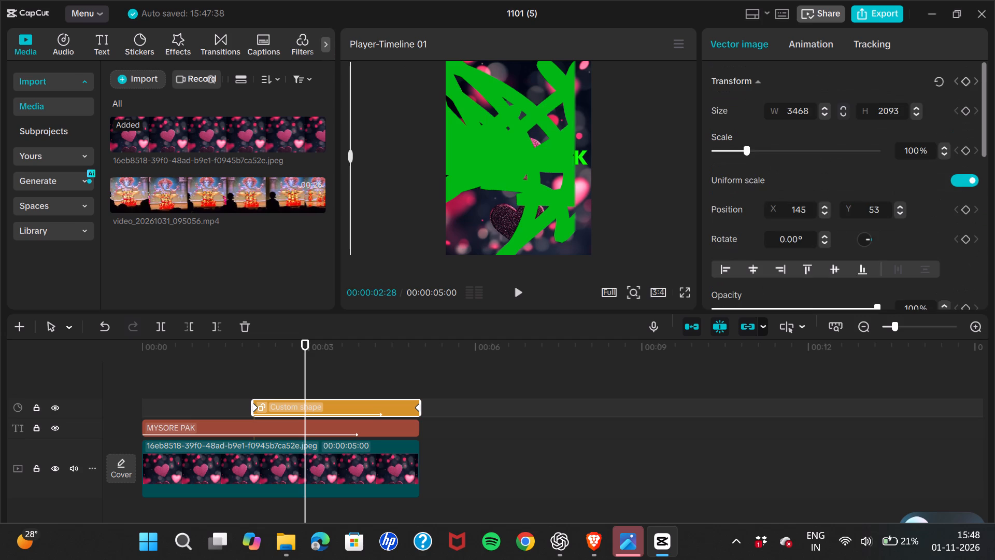
scroll(812, 205, "up", 1)
scroll(812, 205, "down", 1)
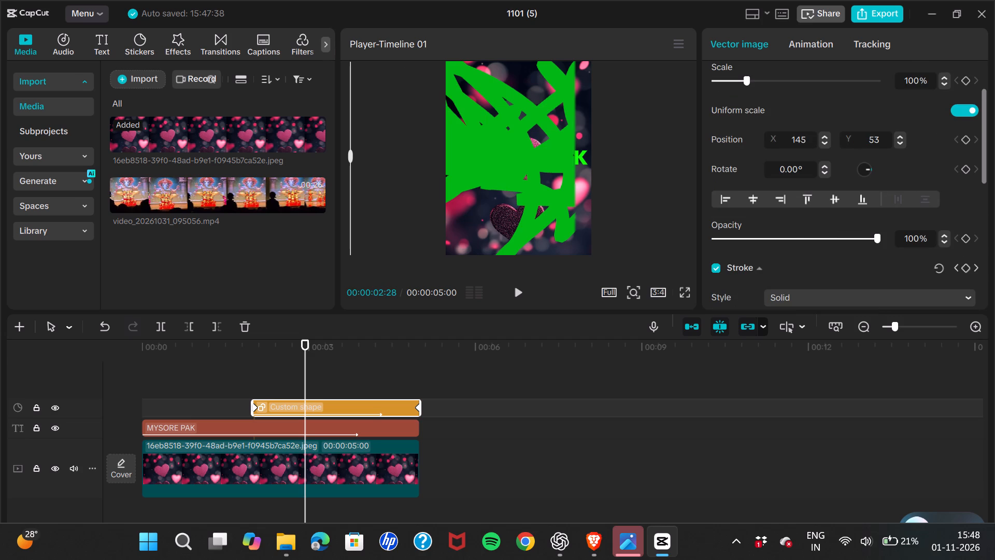
scroll(893, 185, "down", 1)
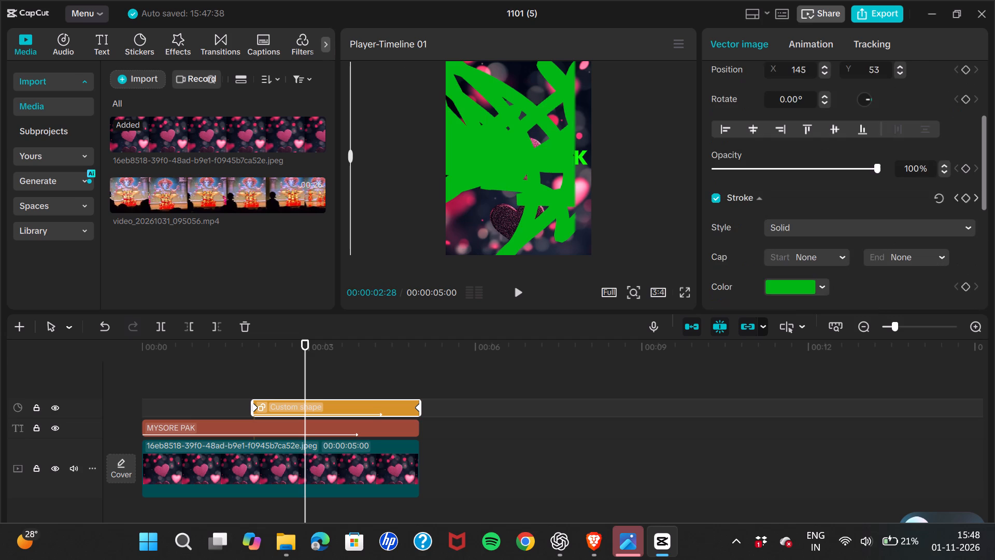
scroll(893, 185, "down", 6)
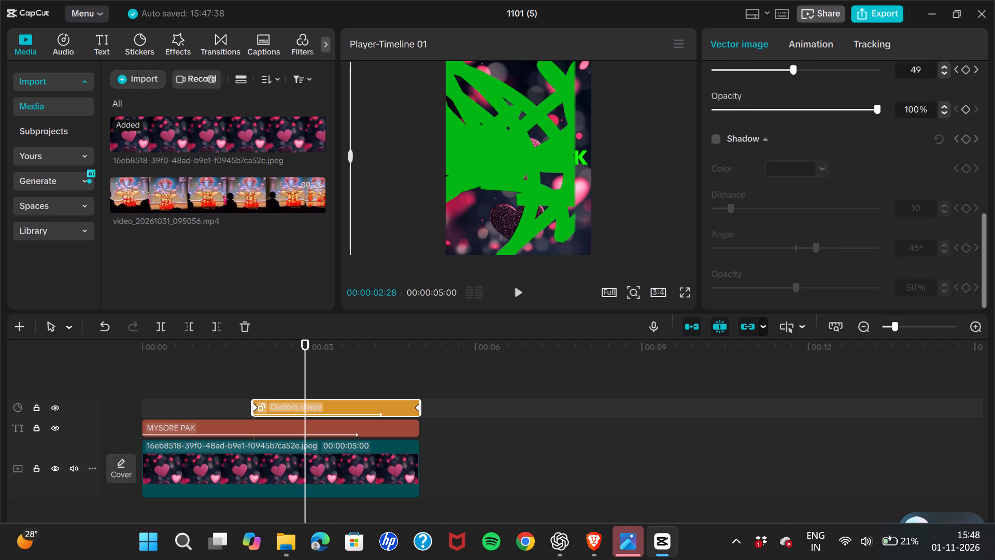
scroll(940, 229, "up", 9)
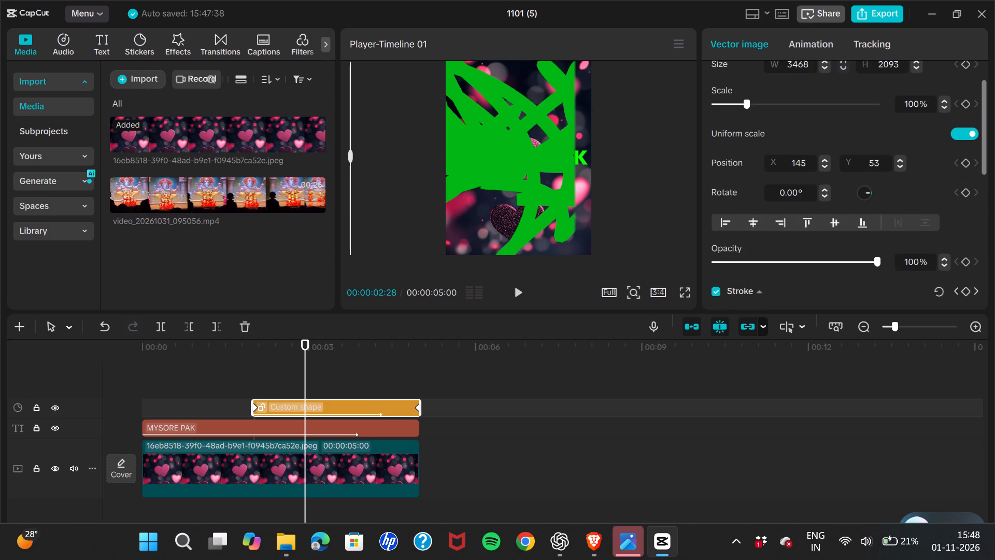
scroll(938, 230, "up", 4)
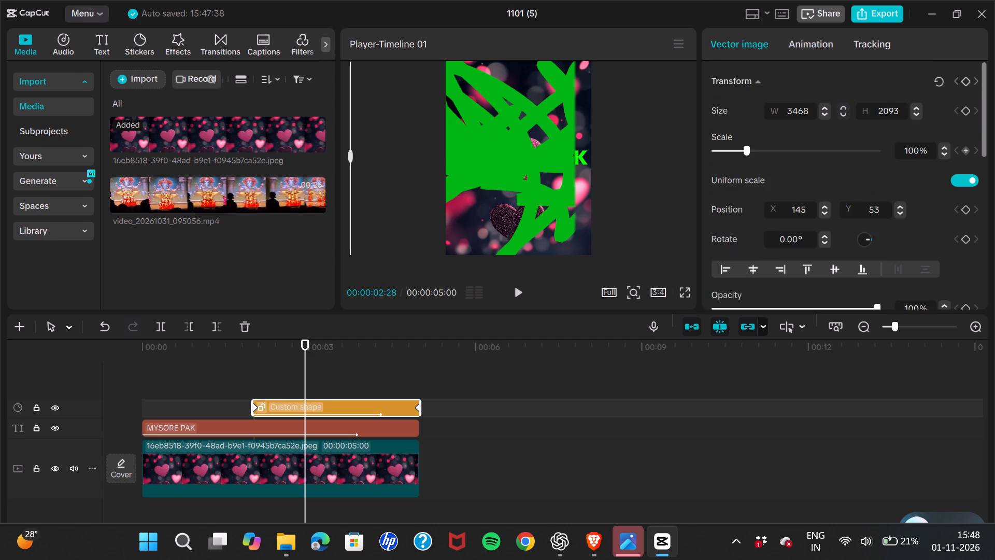
Add a Scale keyframe to the Custom shape at 00:00:02:00 and set the scale to 49%.
left_click_drag(302, 371, 267, 371)
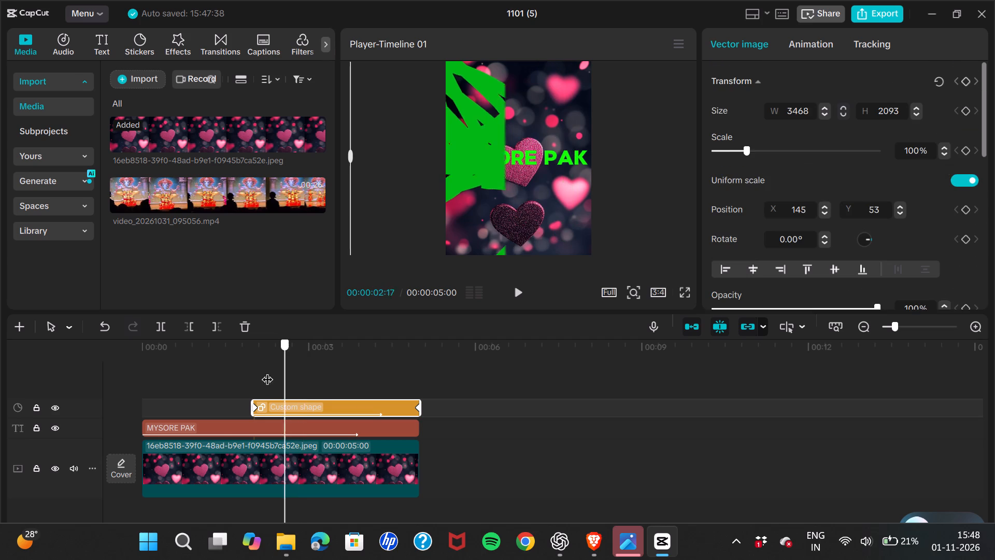
left_click_drag(267, 371, 255, 374)
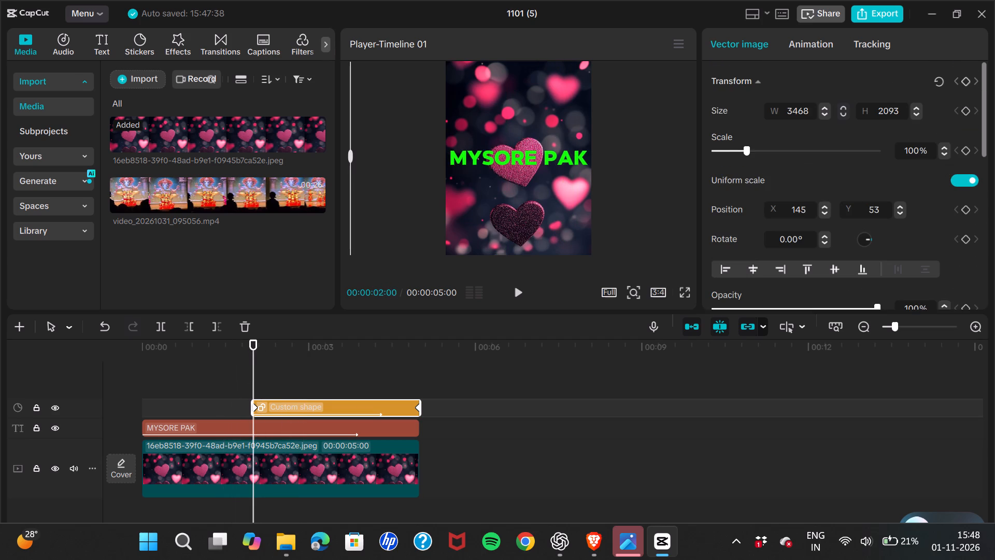
left_click(966, 146)
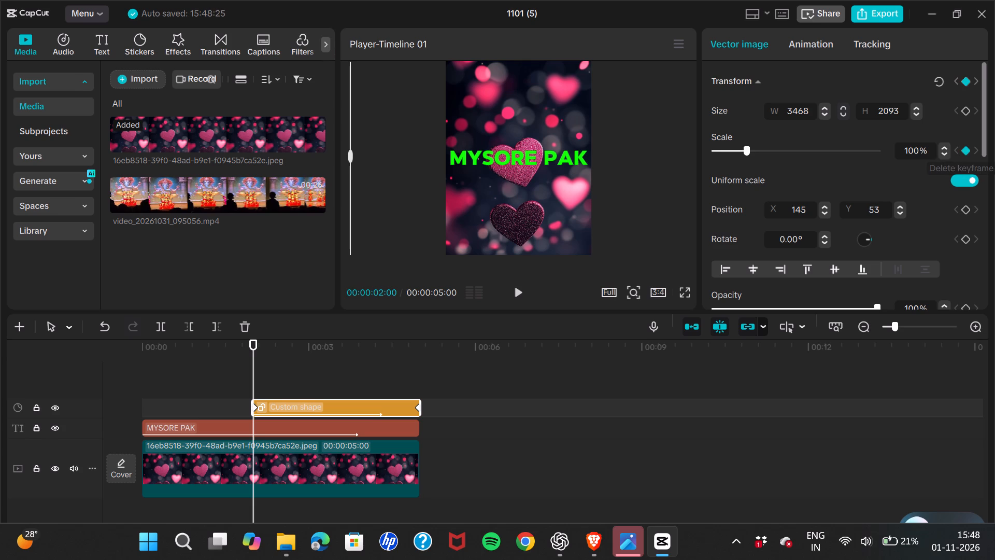
left_click_drag(748, 150, 731, 150)
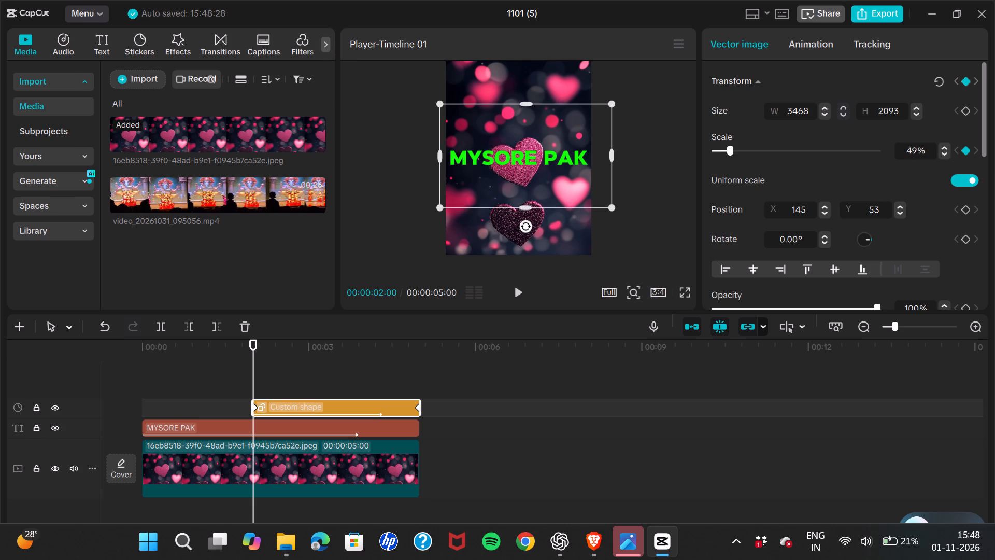
Set the Custom shape's scale to 500% at 00:00:05:00, so the green scribble grows over the frame.
left_click_drag(249, 377, 301, 382)
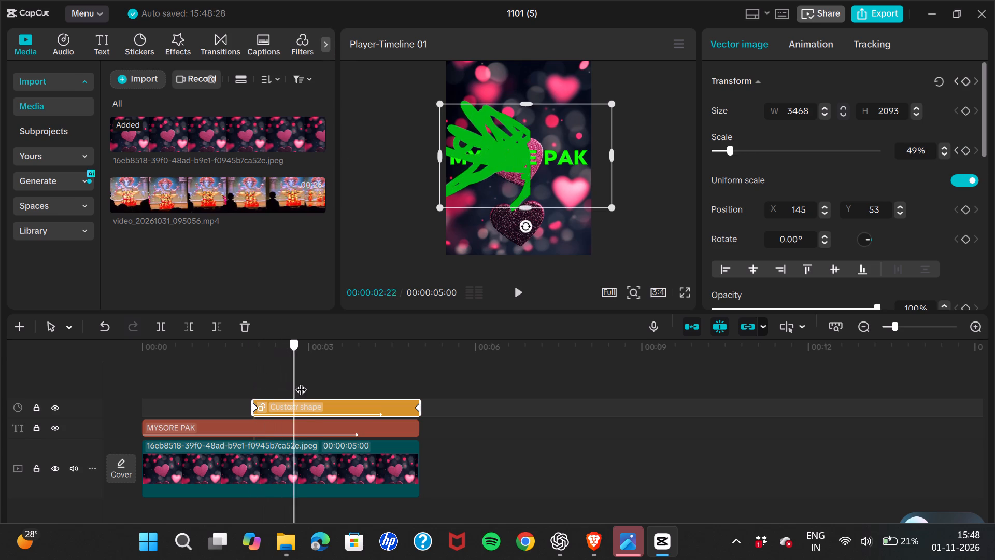
left_click_drag(301, 382, 404, 390)
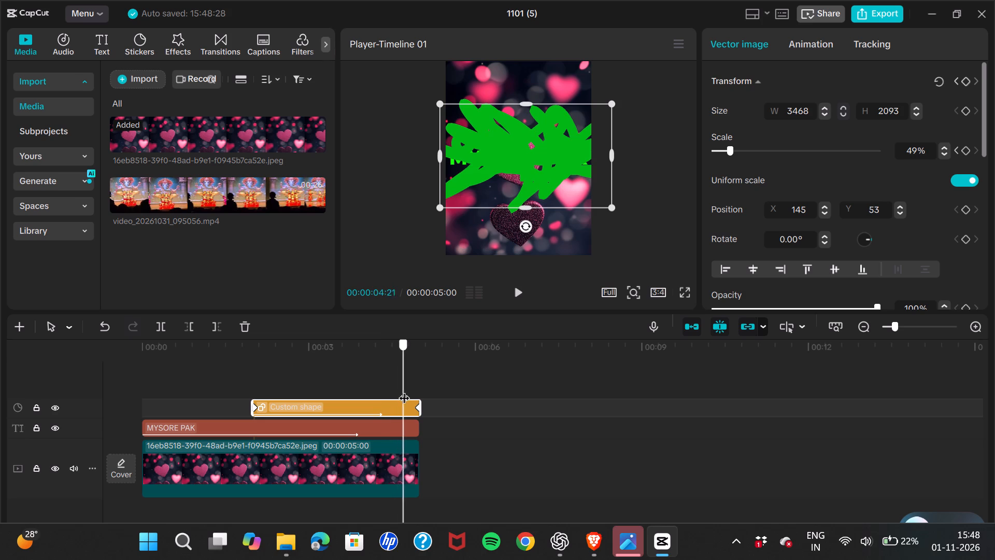
left_click_drag(404, 390, 418, 394)
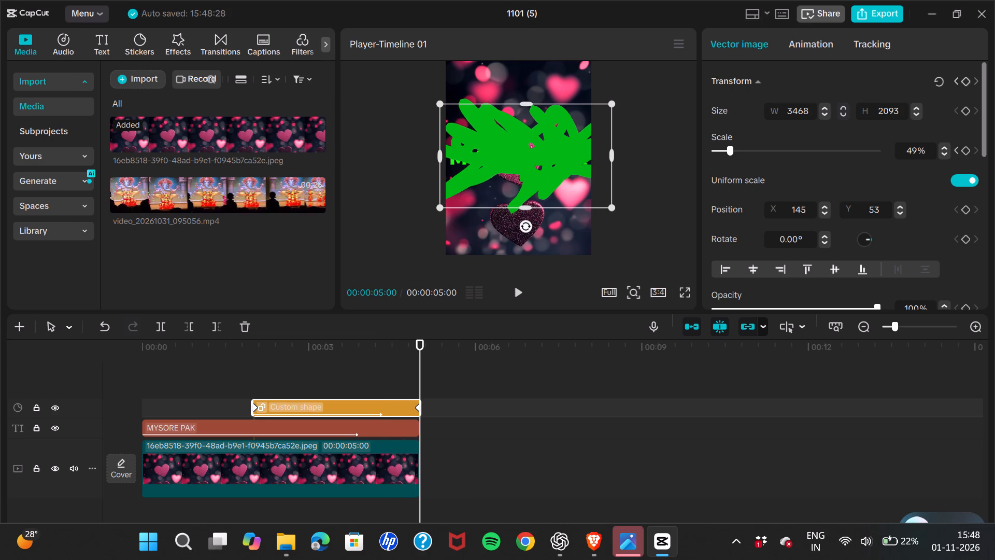
left_click_drag(730, 147, 742, 147)
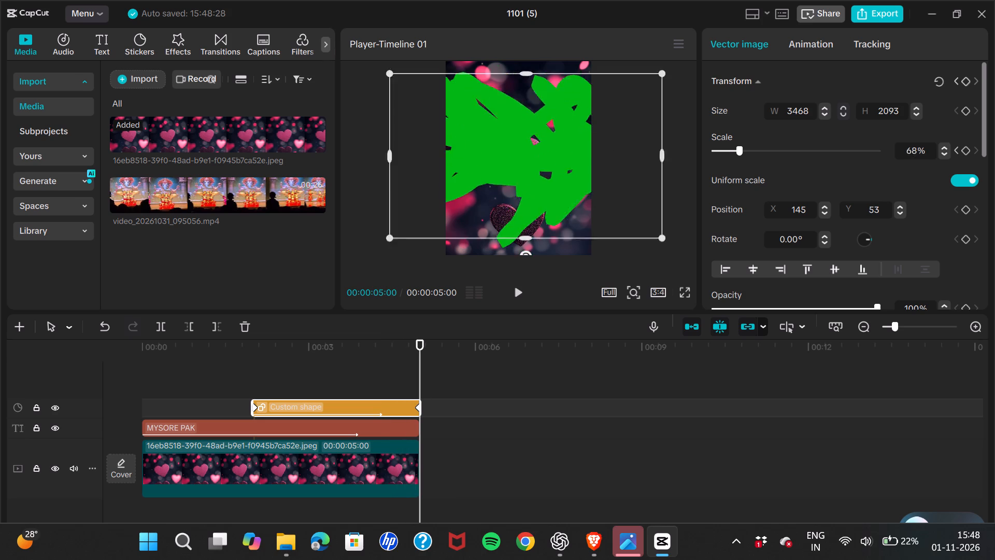
left_click_drag(742, 147, 929, 151)
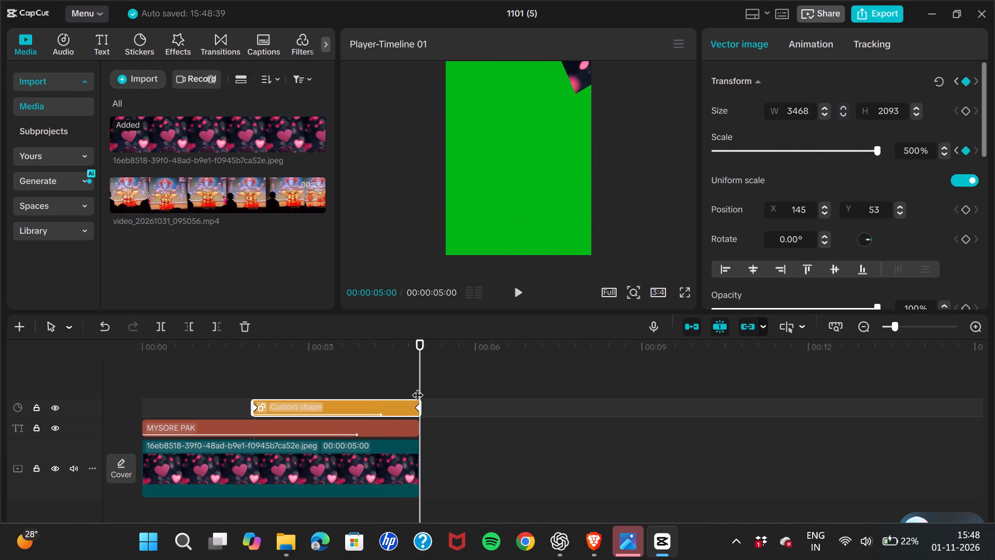
Deselect the Custom shape and scrub from about 00:00:02:03 to 00:00:05:00 to review the scribble's growth.
left_click(462, 372)
left_click_drag(421, 376, 260, 381)
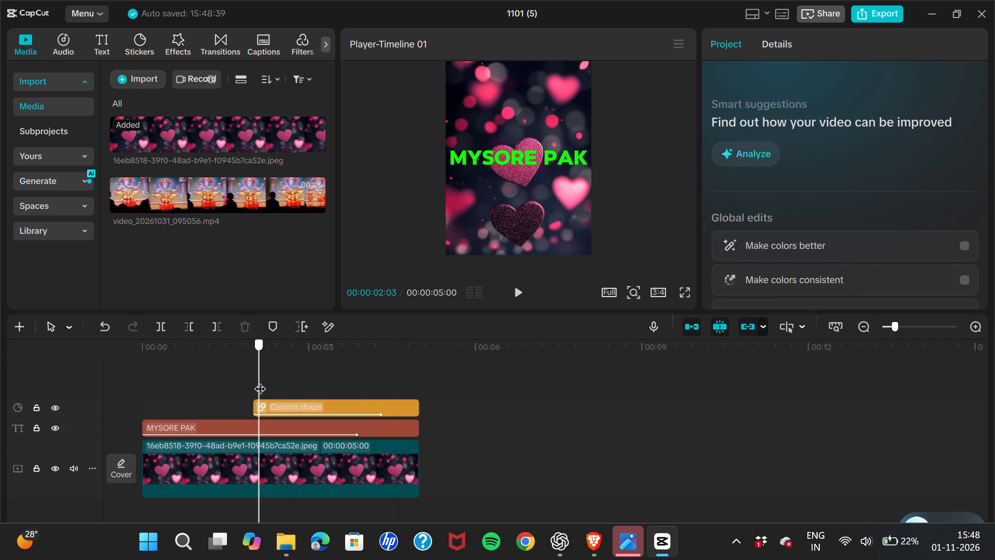
left_click_drag(260, 381, 422, 370)
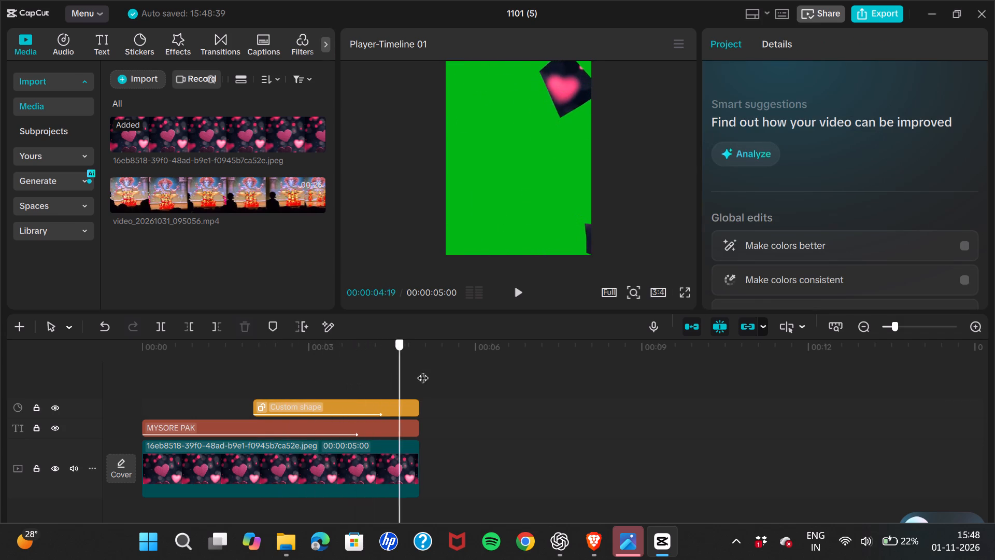
left_click_drag(422, 370, 530, 364)
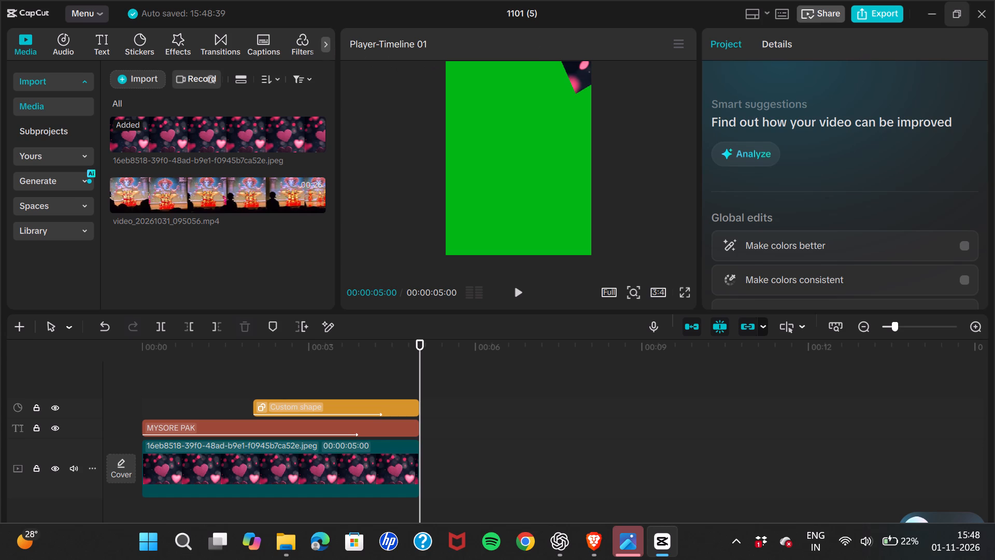
Open the export settings for 1101 (5) and set the destination to the FIFU folder on drive E.
left_click(882, 9)
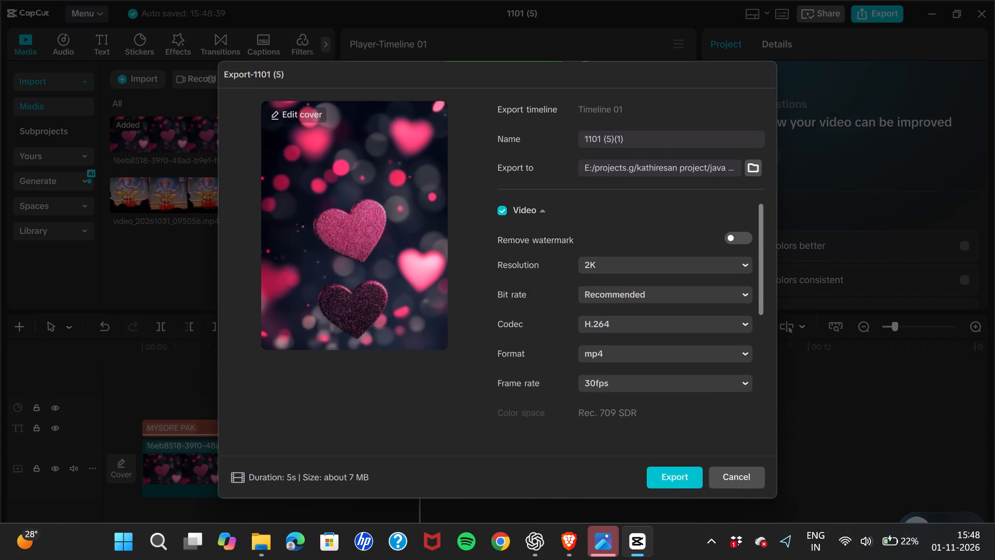
left_click(751, 168)
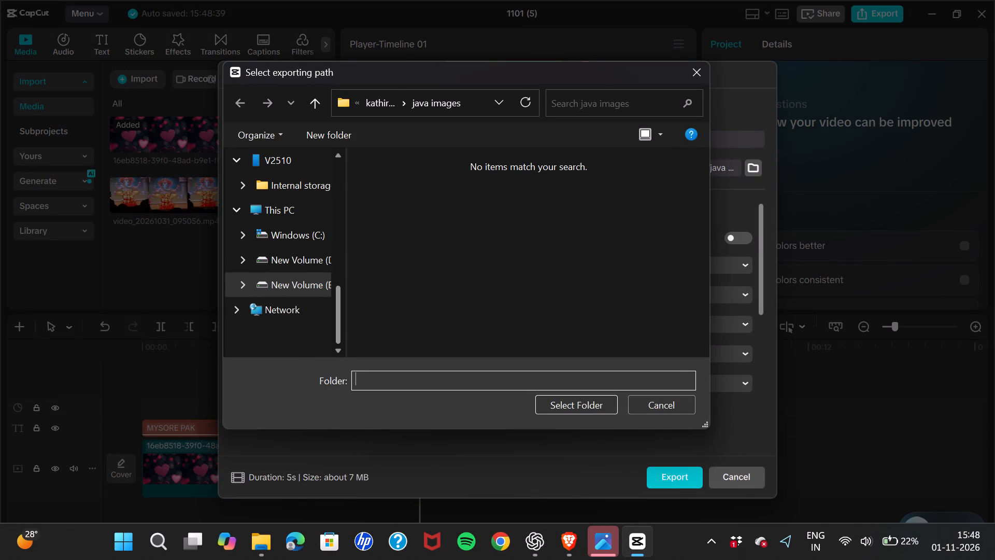
left_click(367, 108)
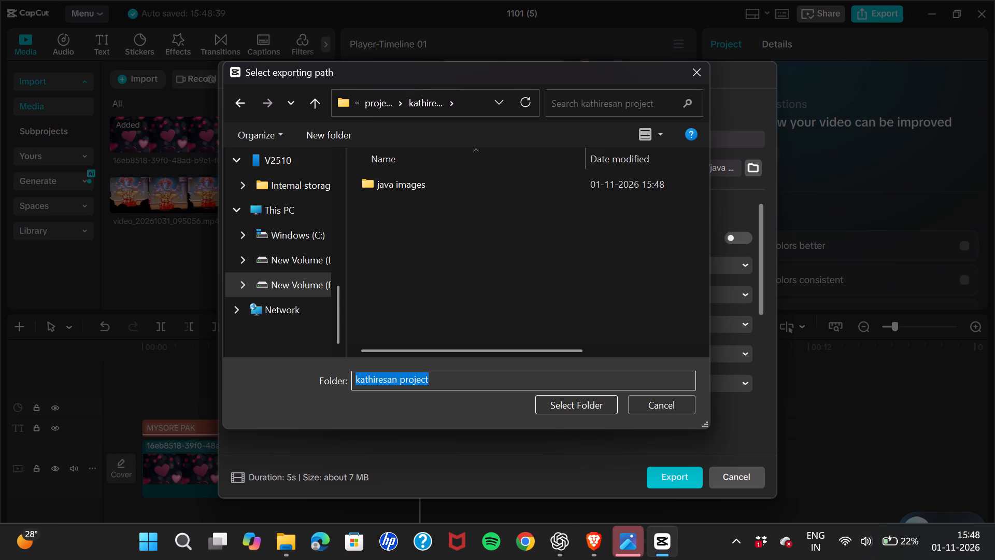
left_click(347, 94)
left_click(342, 105)
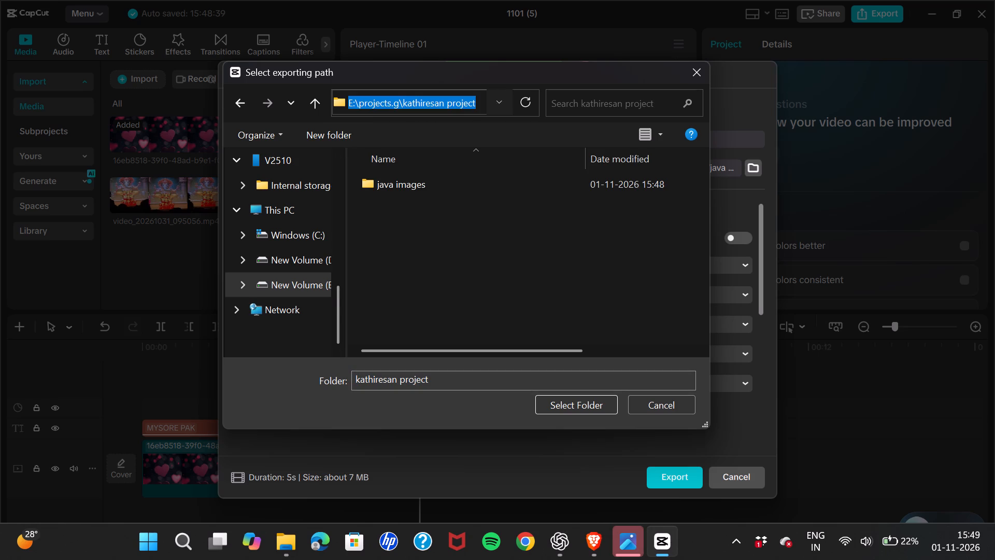
left_click(312, 278)
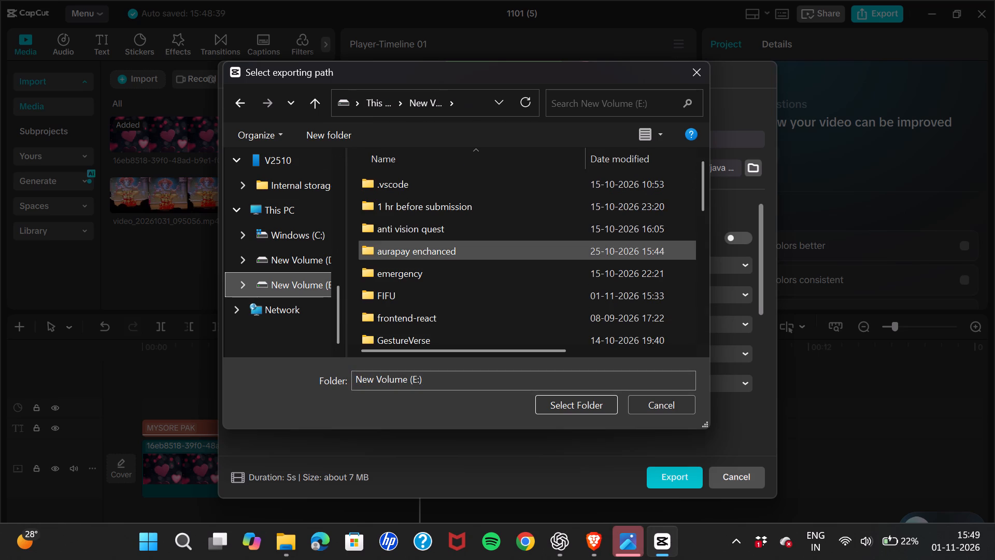
left_click(407, 302)
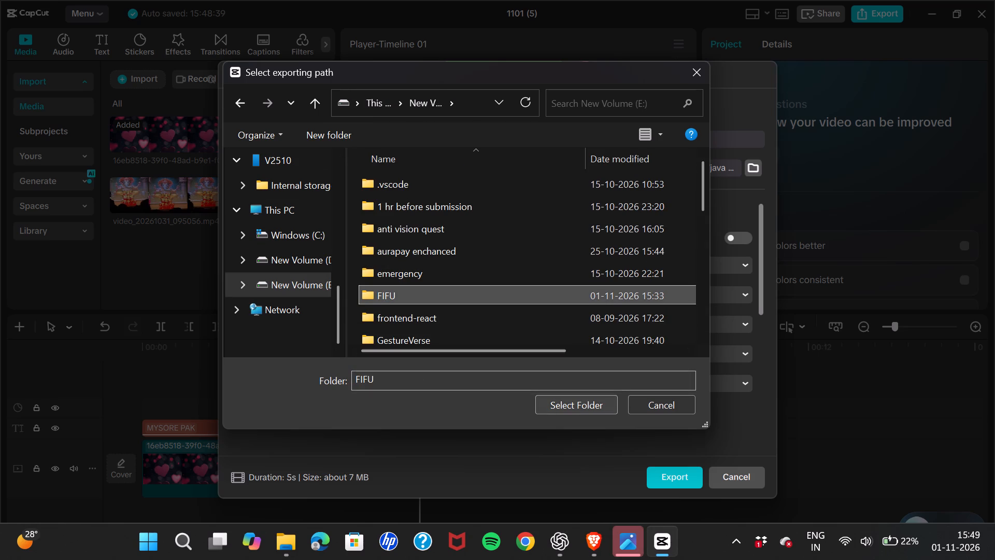
left_click(579, 405)
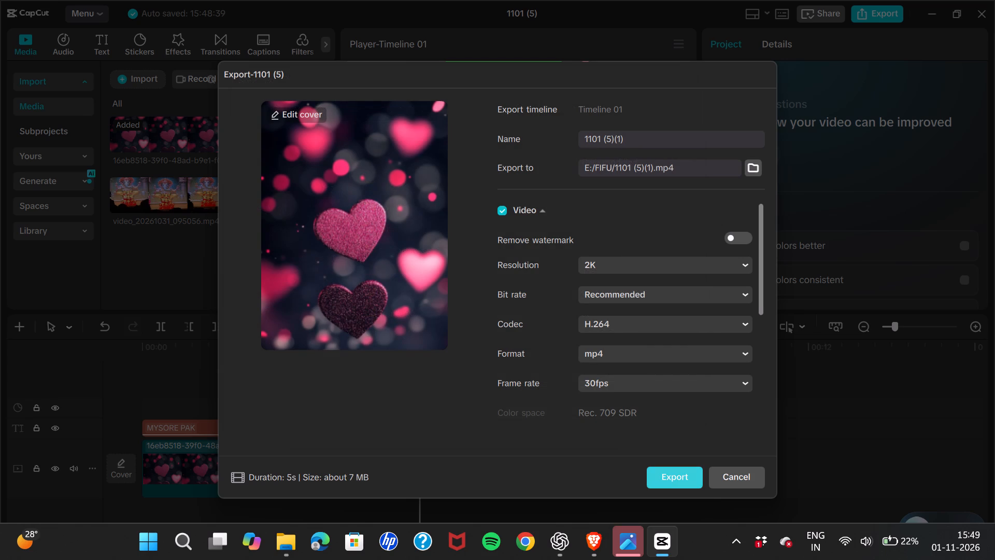
Set the export frame rate to 60fps and export the video as a 2K H.264 mp4.
left_click(656, 389)
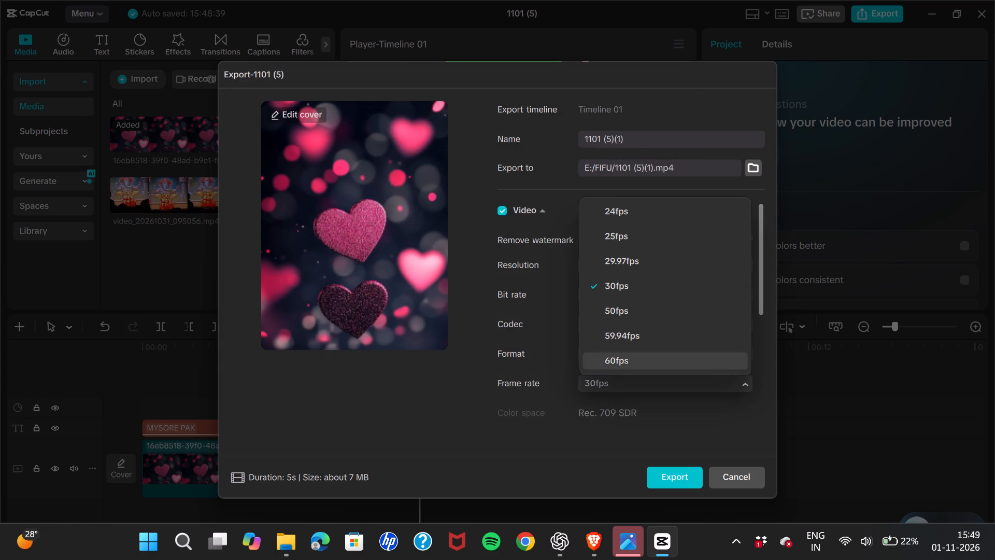
left_click(655, 352)
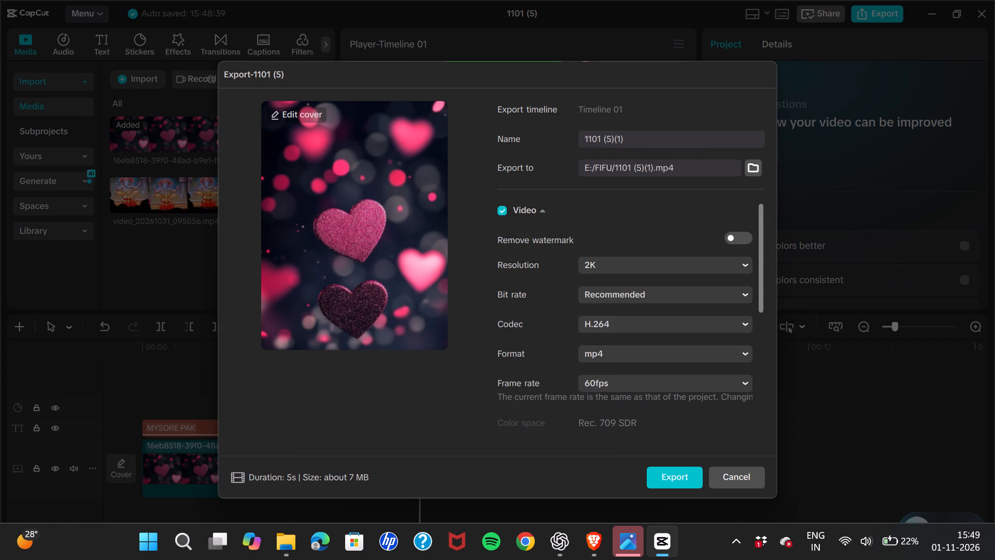
left_click(677, 485)
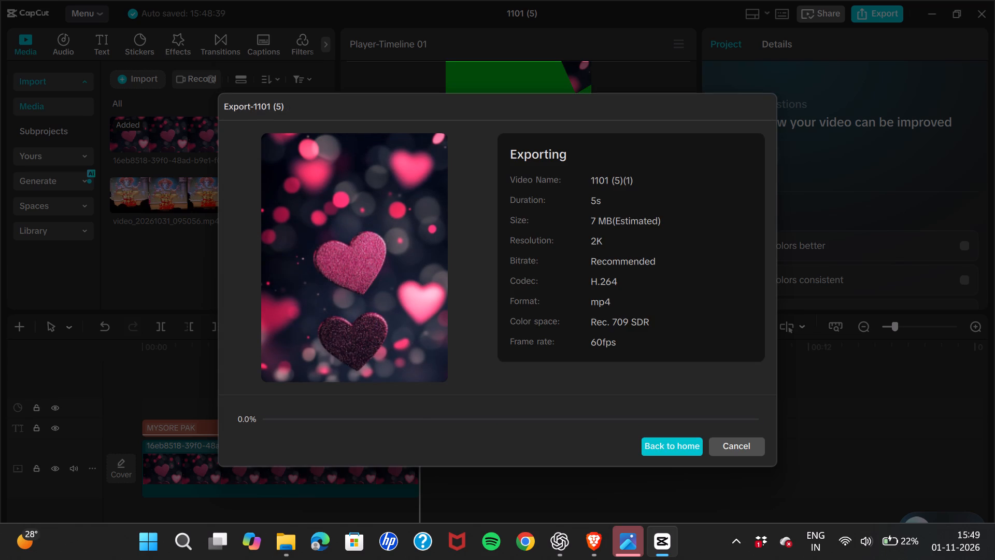
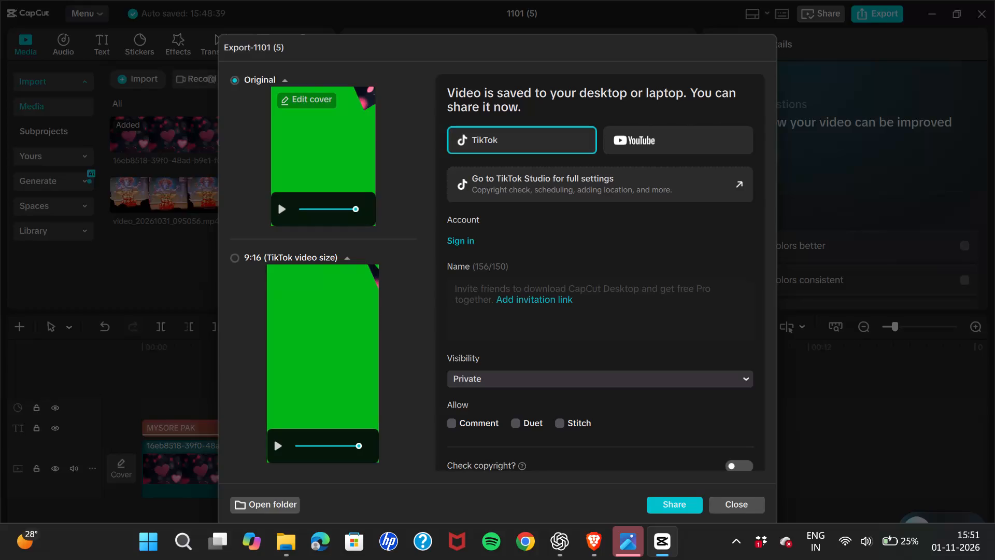
Close the finished export and create a new project.
left_click(756, 500)
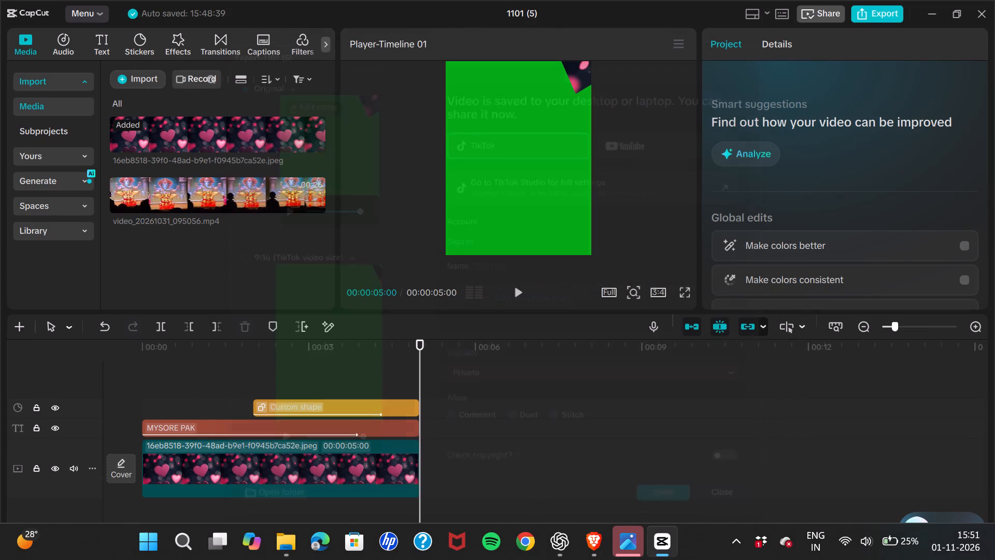
left_click(84, 6)
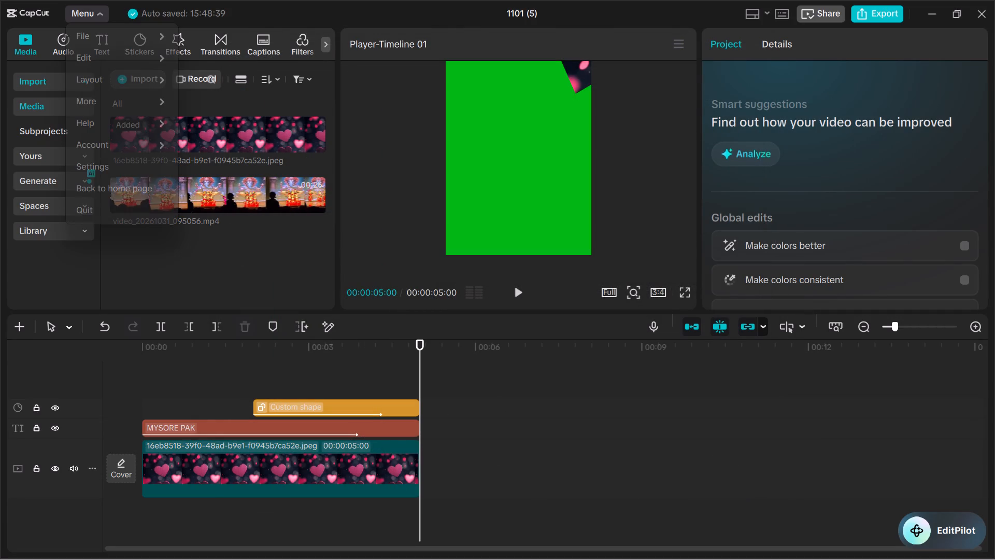
left_click(137, 30)
left_click(222, 37)
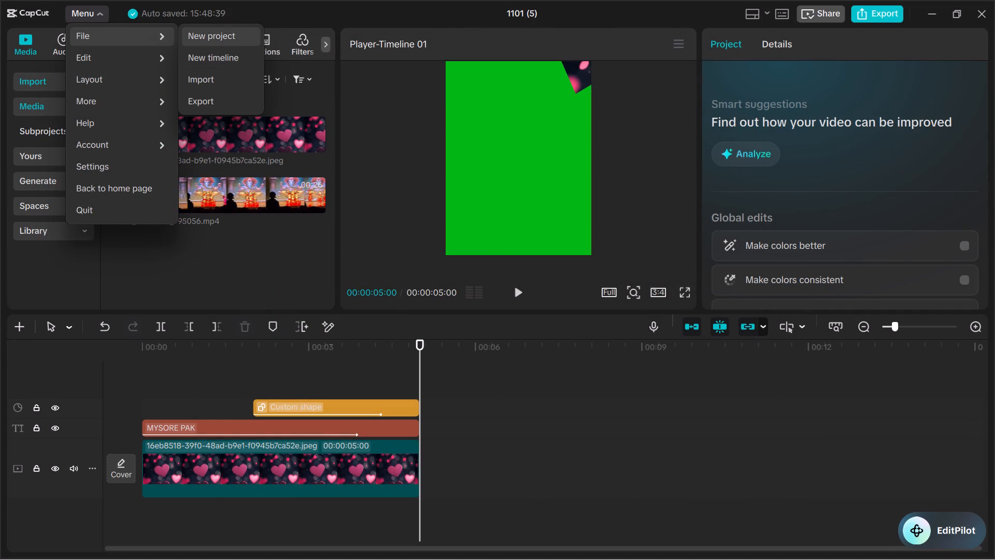
left_click(466, 338)
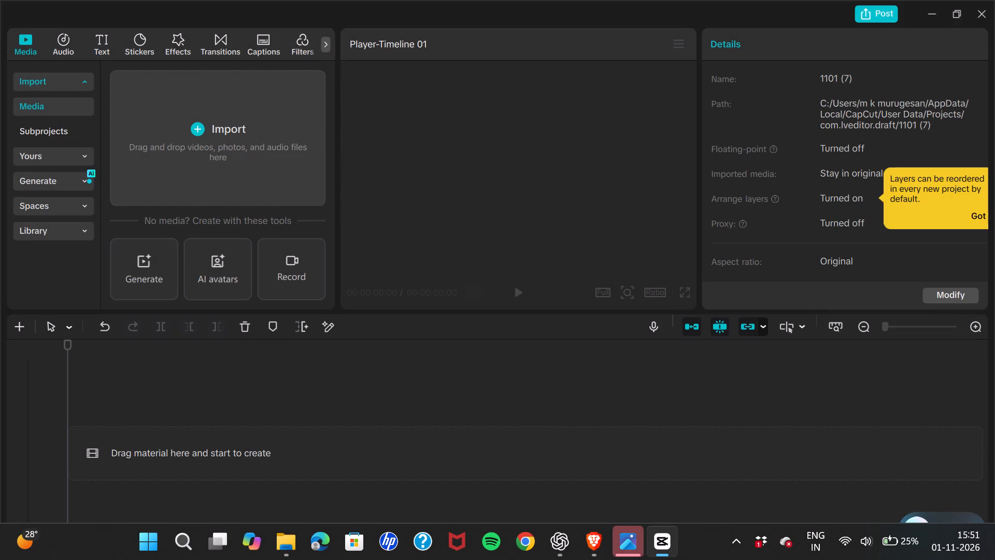
Import 1101 (5)(1) and video_20261031_095056 from the FIFU folder into the project.
left_click(193, 128)
left_click(212, 151)
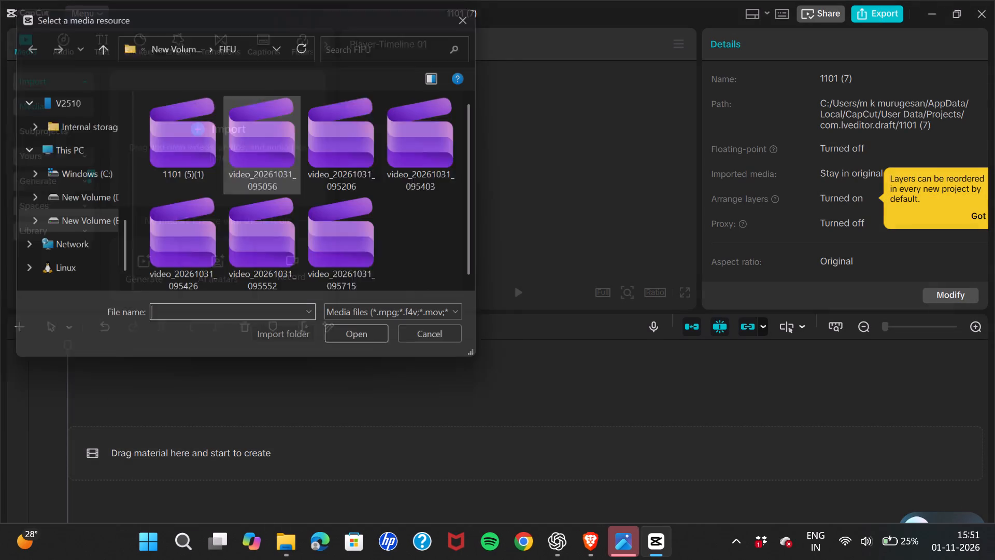
left_click(214, 144)
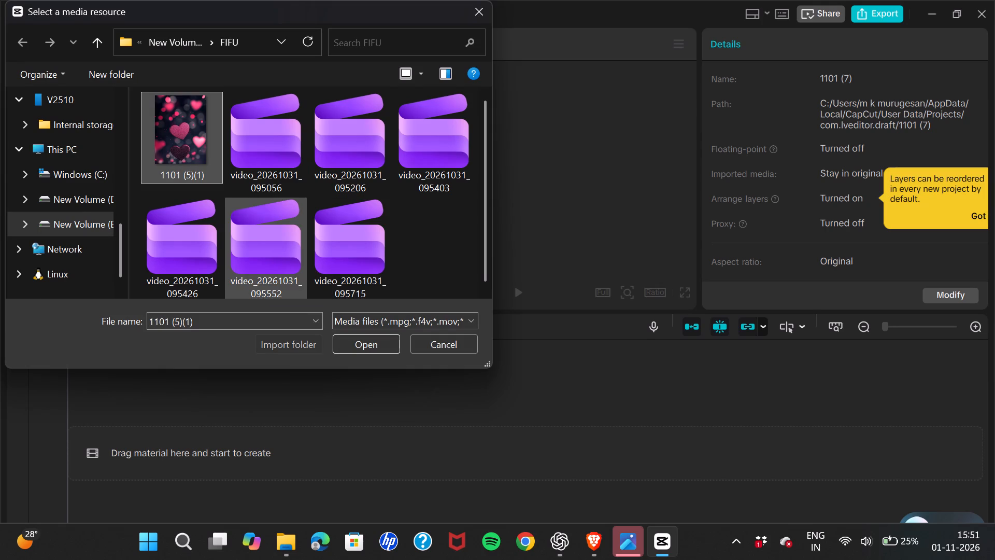
left_click(269, 156, "ctrl")
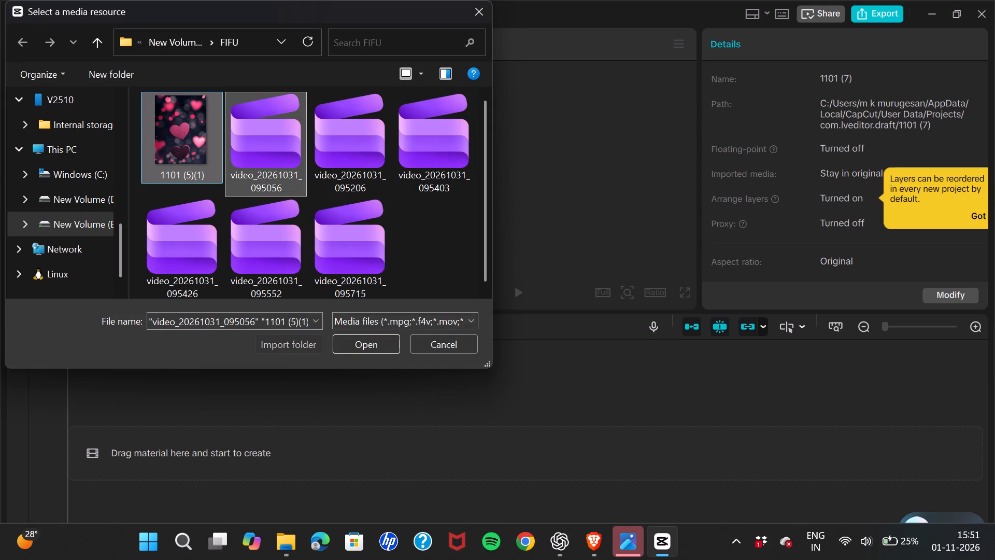
left_click(357, 345)
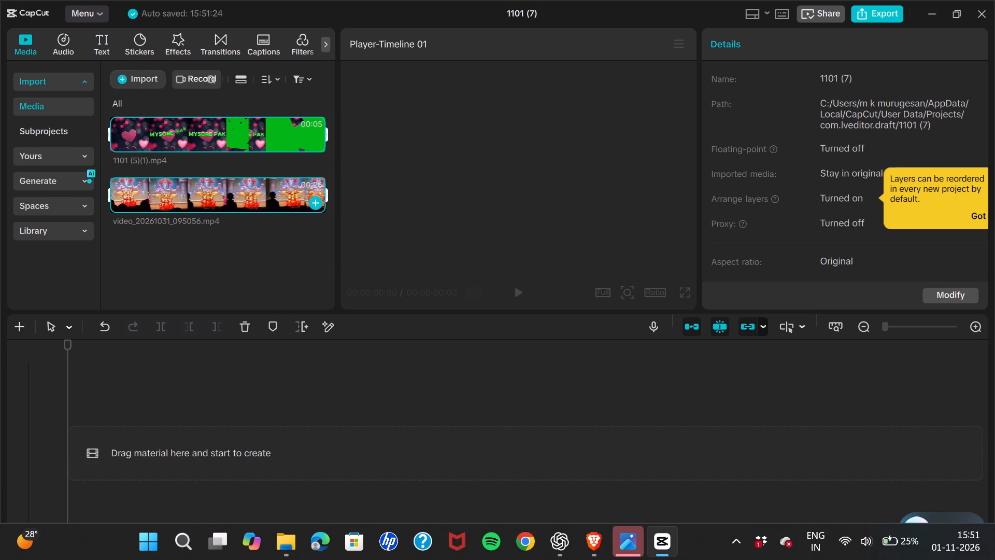
Add the imported clips to the timeline, with the stage video video_20261031_095056 placed at the start.
left_click(318, 143)
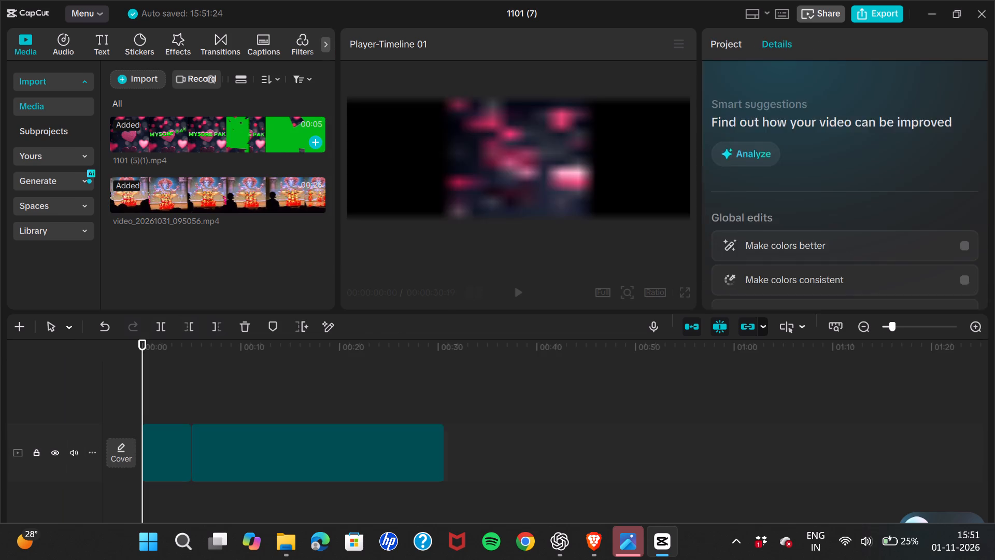
left_click(318, 200)
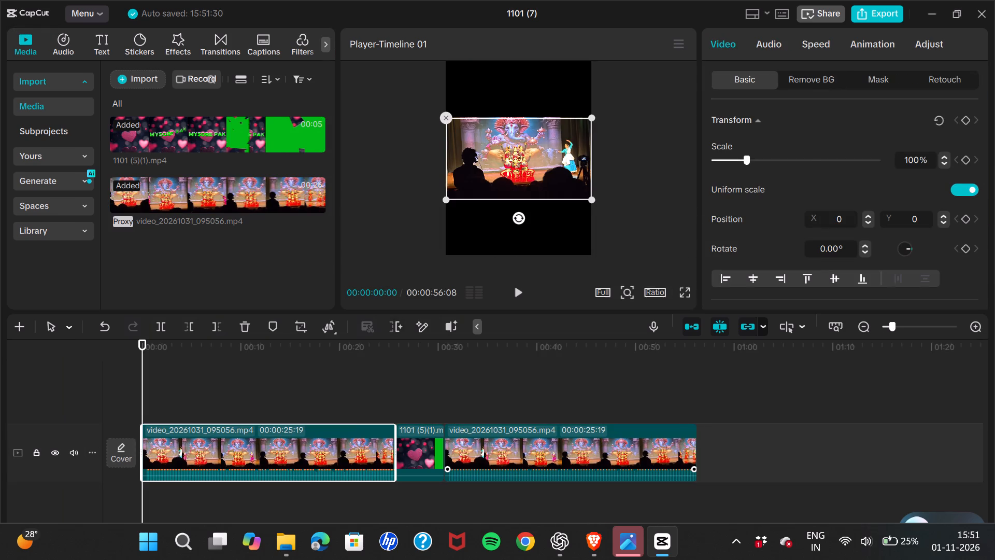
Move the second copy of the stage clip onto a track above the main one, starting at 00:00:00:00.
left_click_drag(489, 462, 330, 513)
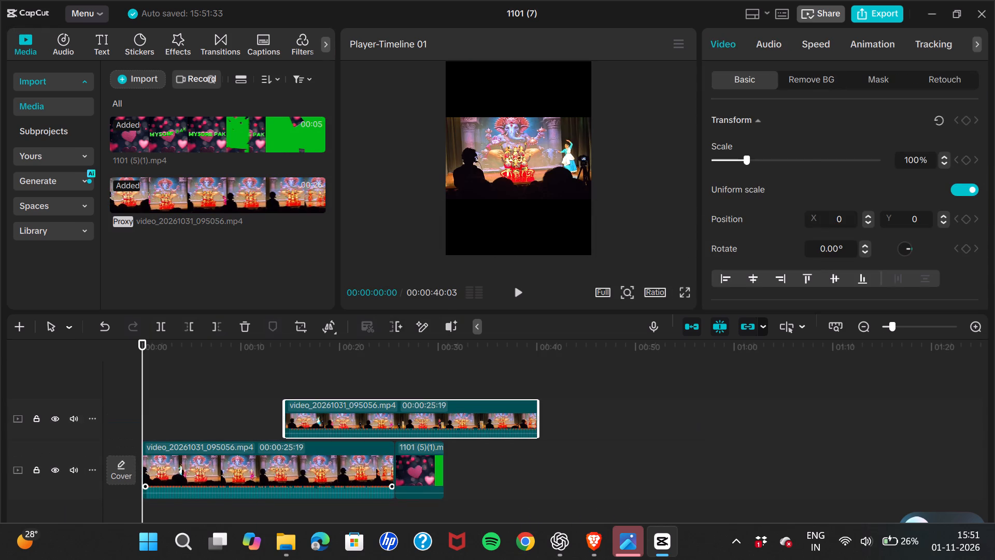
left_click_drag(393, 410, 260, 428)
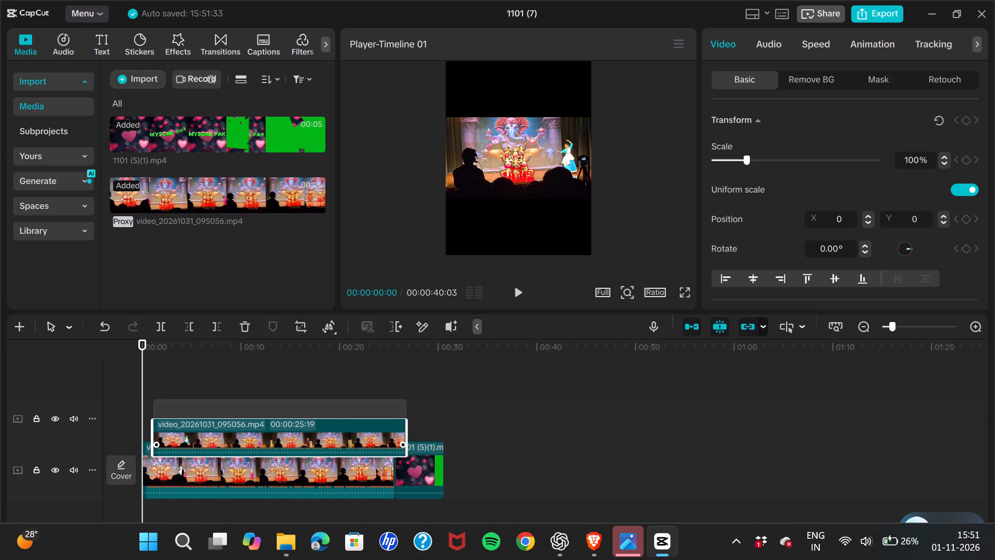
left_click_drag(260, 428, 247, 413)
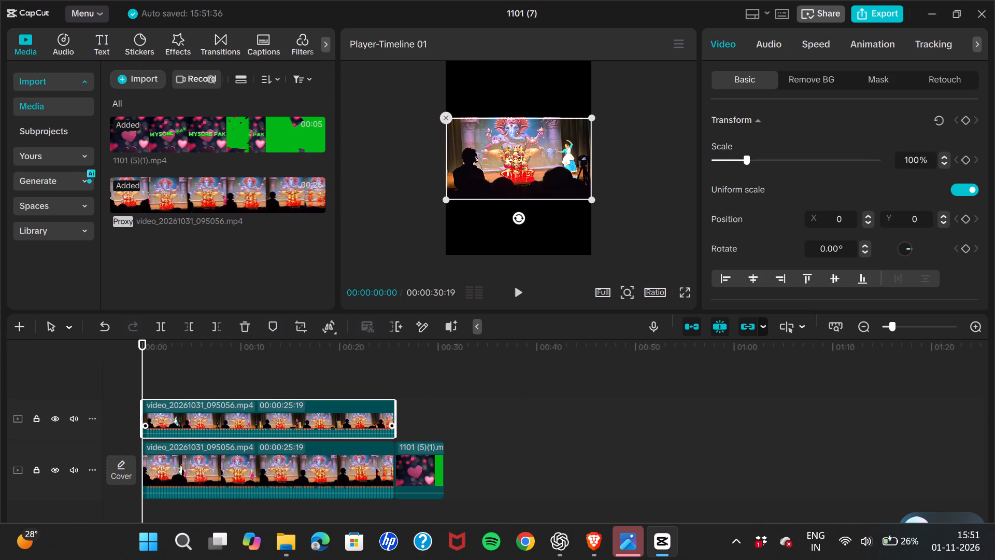
Move the 1101 (5)(1) clip onto its own track directly above the main stage clip, starting at 00:00:00:00.
left_click_drag(418, 470, 211, 426)
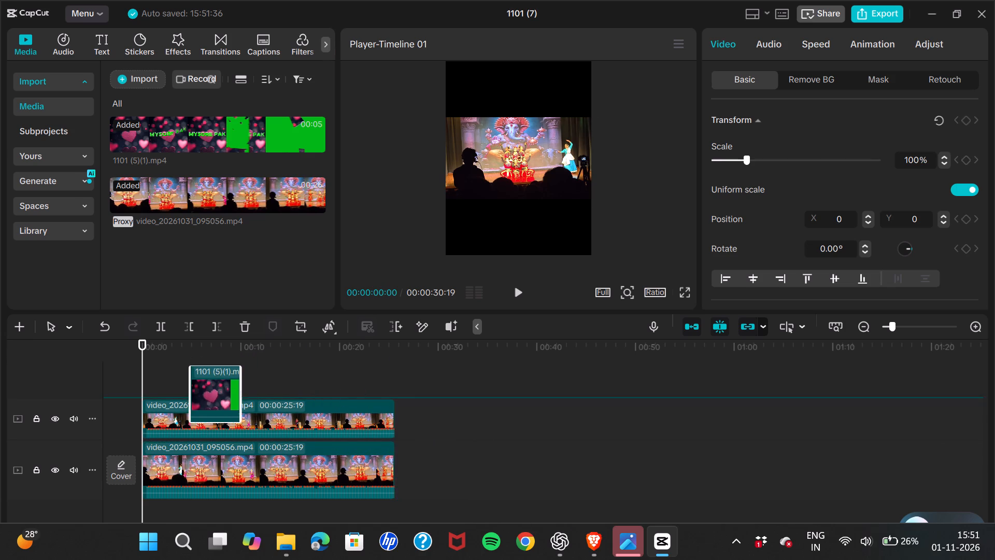
left_click_drag(211, 426, 164, 505)
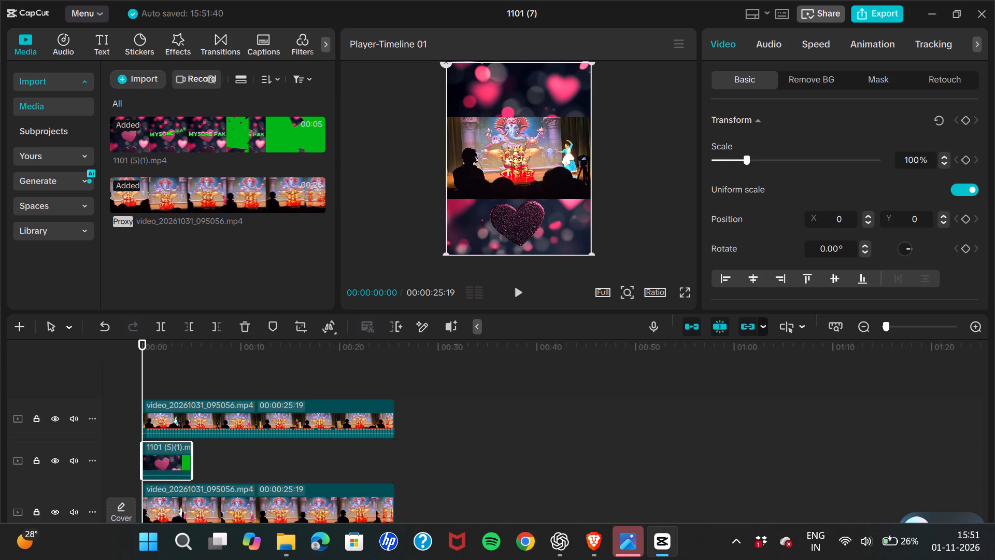
Delete the duplicate stage clip from the topmost track.
left_click(282, 501)
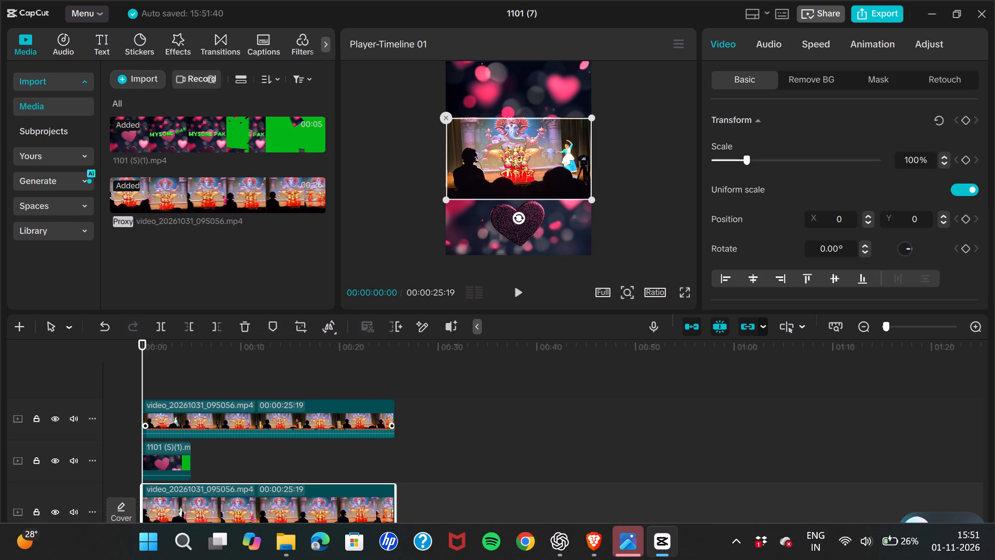
left_click(282, 423)
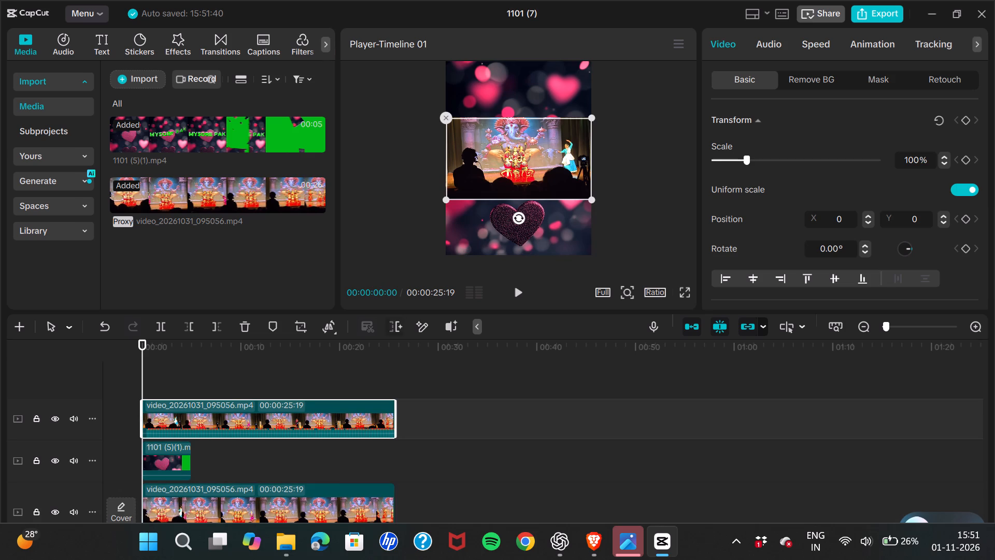
key("BackSpace")
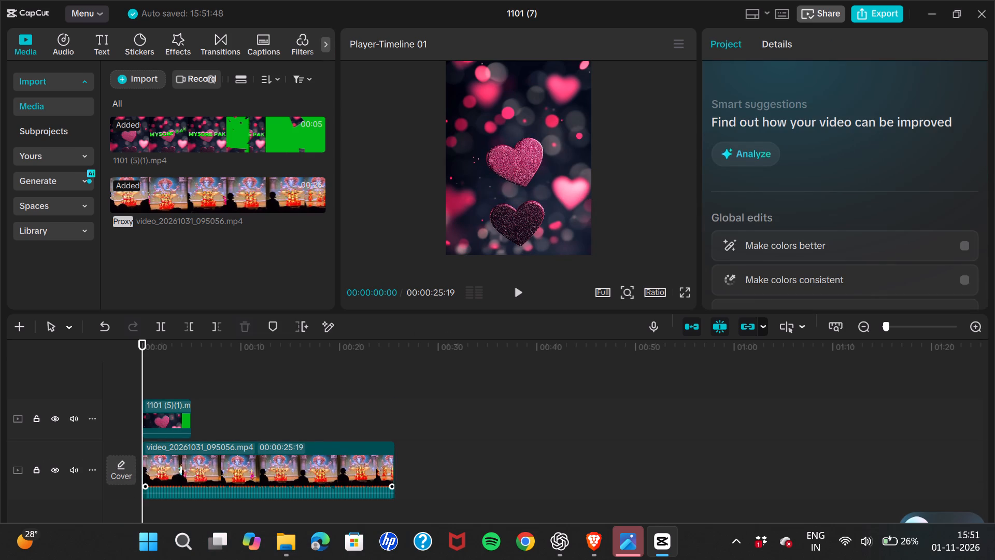
Enable Chroma key on the 1101 (5)(1) overlay clip and go to its green-filled section at 00:00:03:10.
left_click(317, 450)
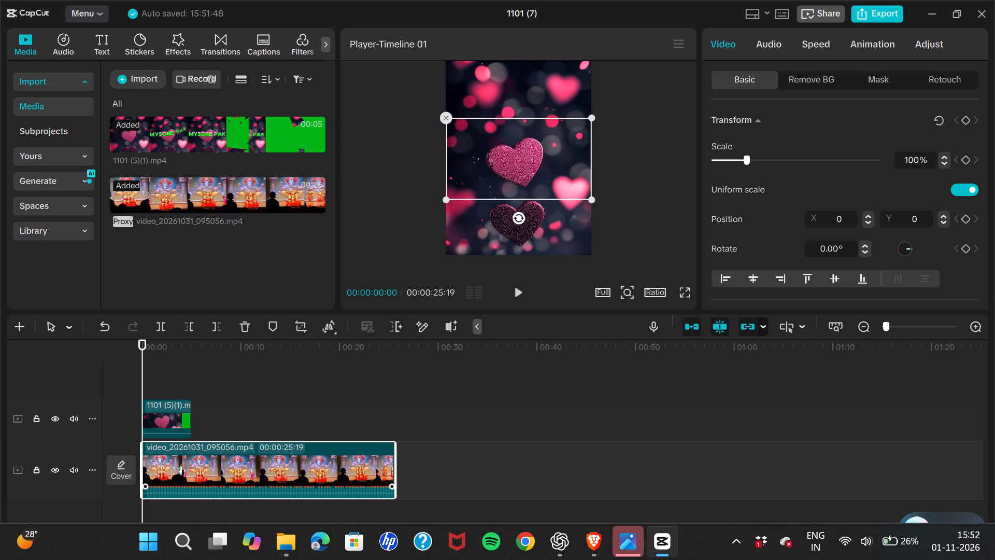
left_click(272, 394)
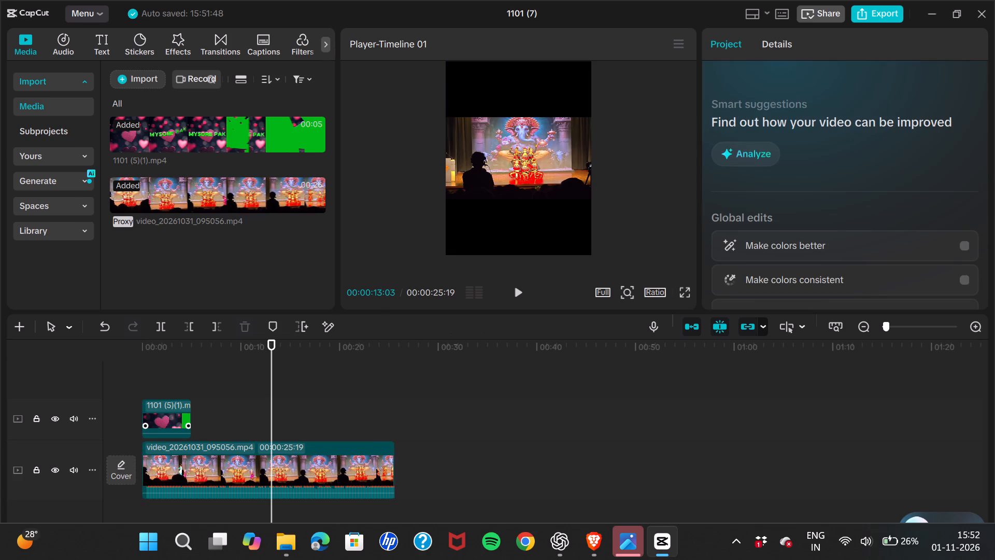
left_click(149, 425)
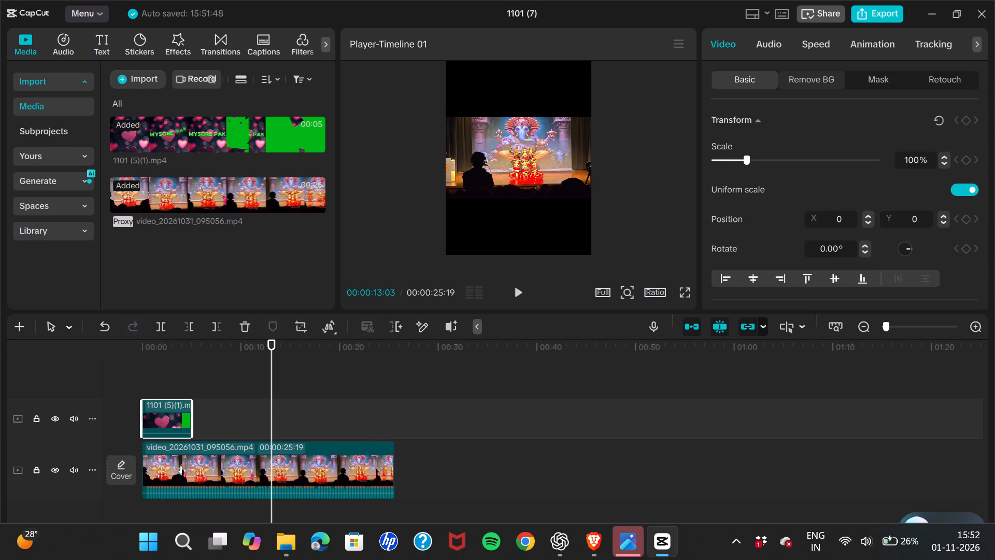
left_click(800, 77)
left_click(738, 154)
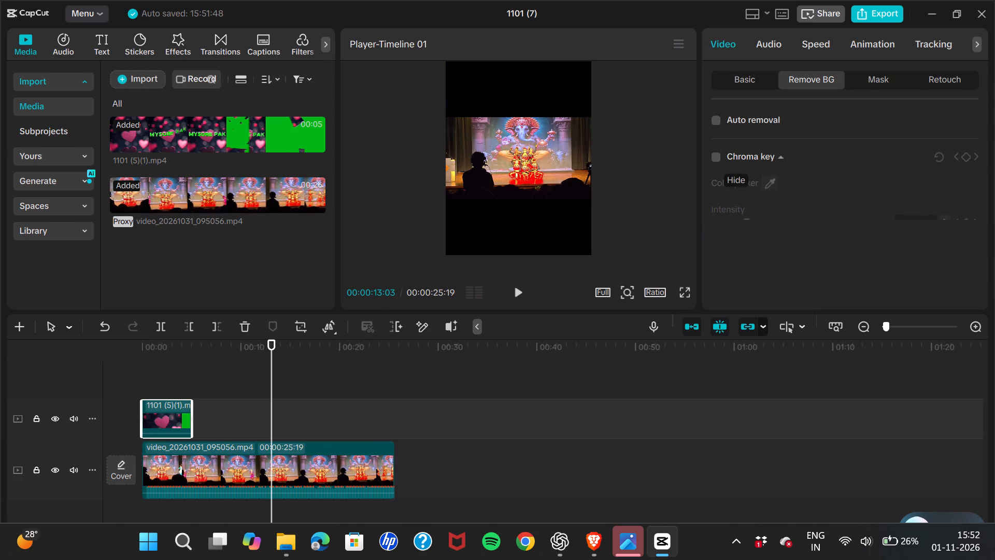
left_click(714, 164)
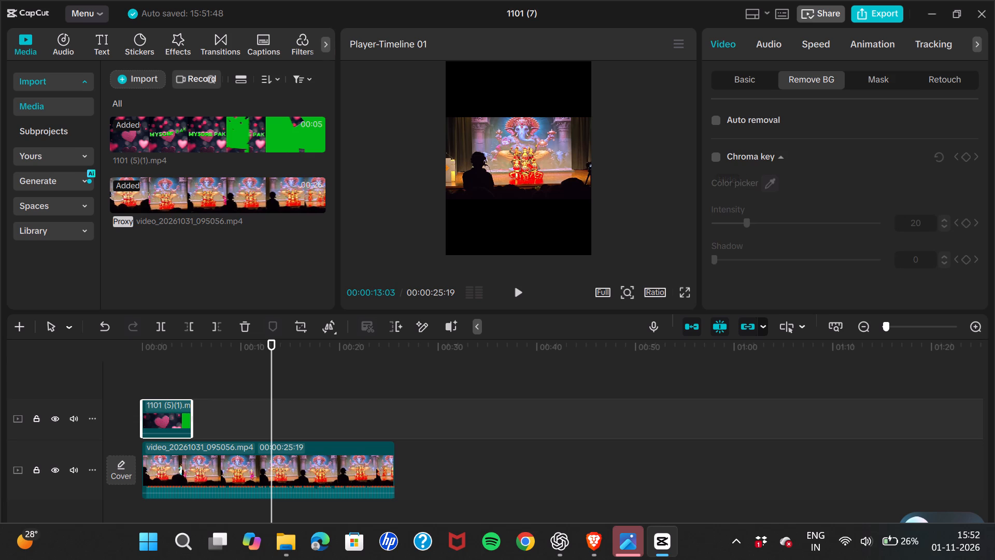
left_click(714, 159)
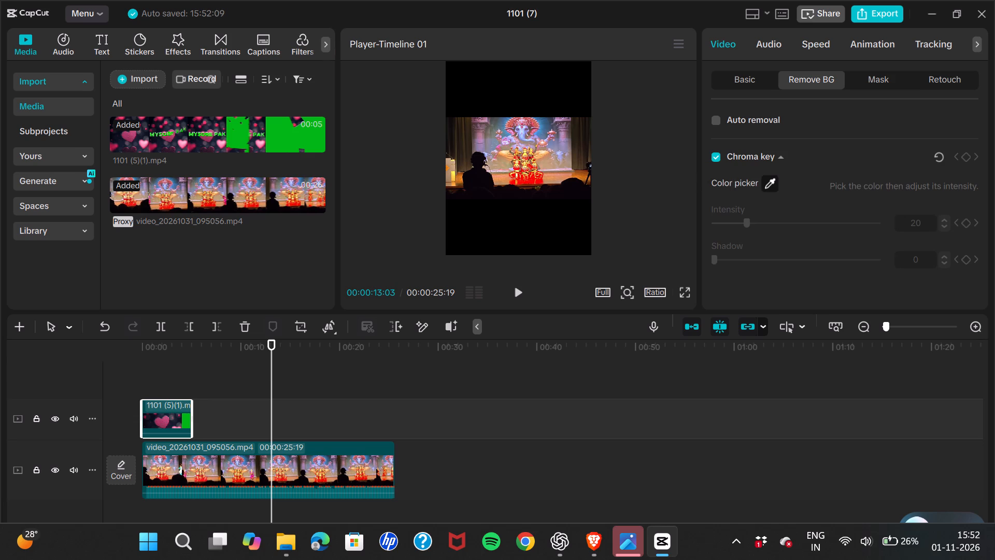
left_click_drag(266, 374, 175, 386)
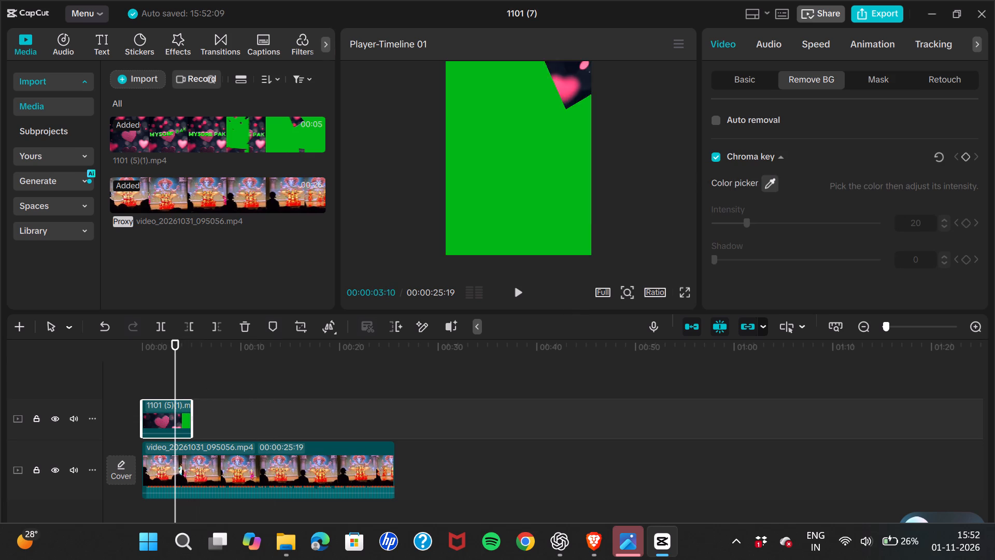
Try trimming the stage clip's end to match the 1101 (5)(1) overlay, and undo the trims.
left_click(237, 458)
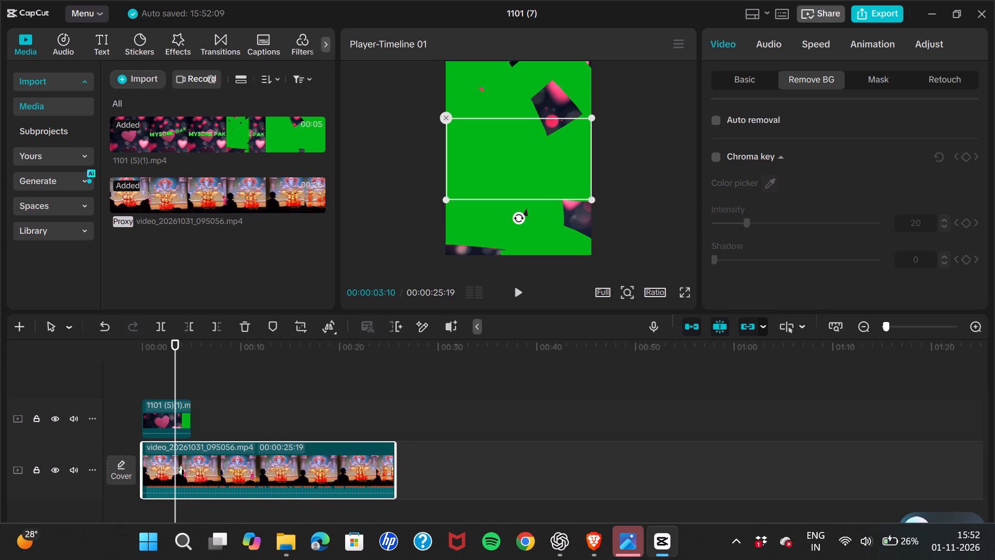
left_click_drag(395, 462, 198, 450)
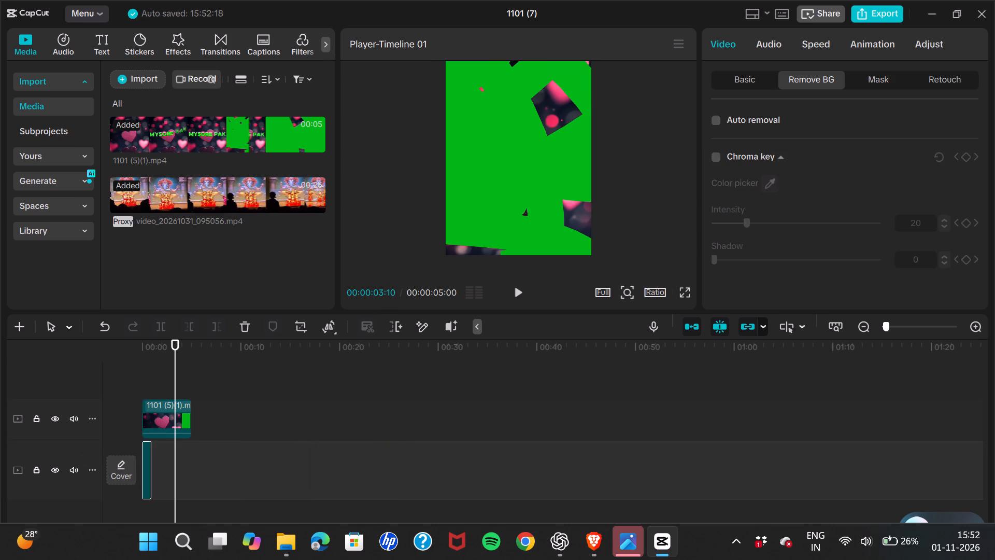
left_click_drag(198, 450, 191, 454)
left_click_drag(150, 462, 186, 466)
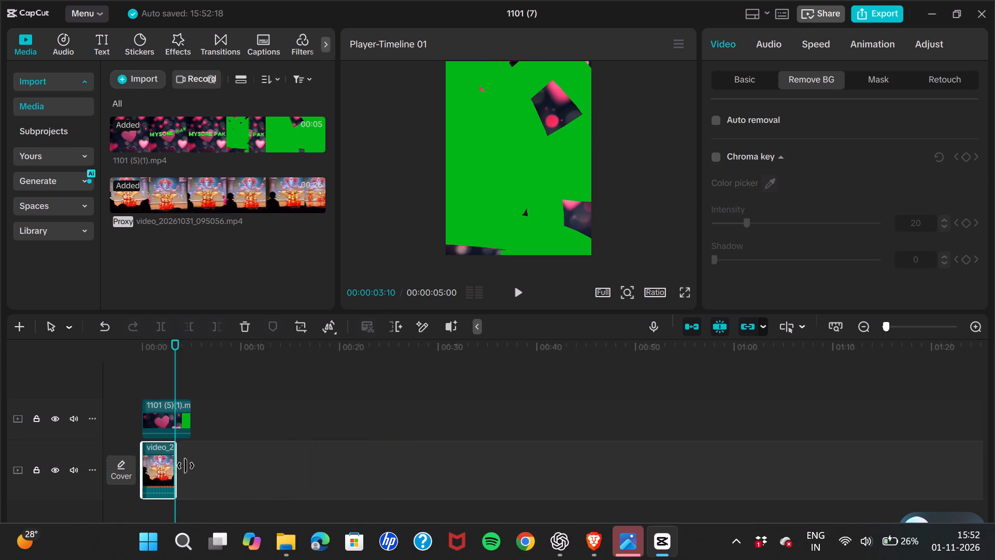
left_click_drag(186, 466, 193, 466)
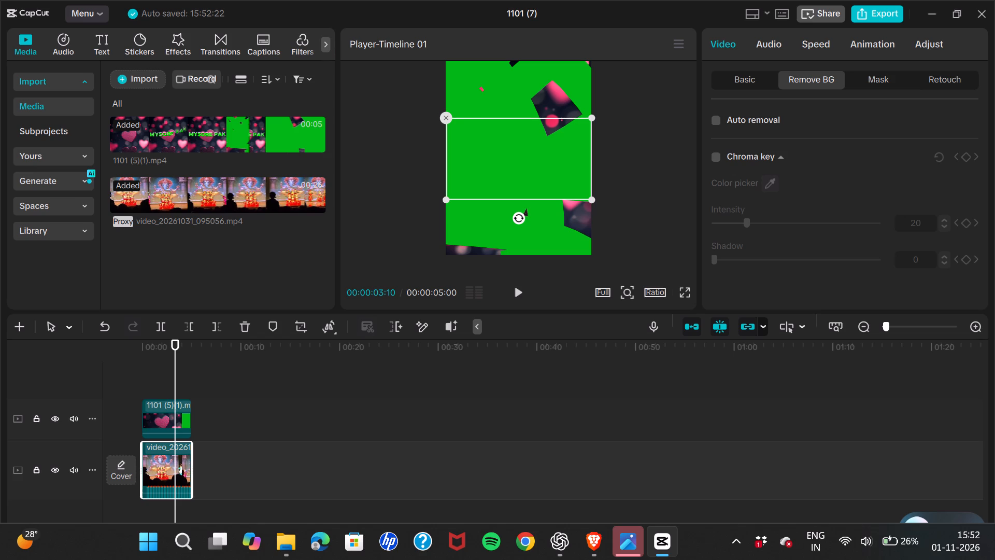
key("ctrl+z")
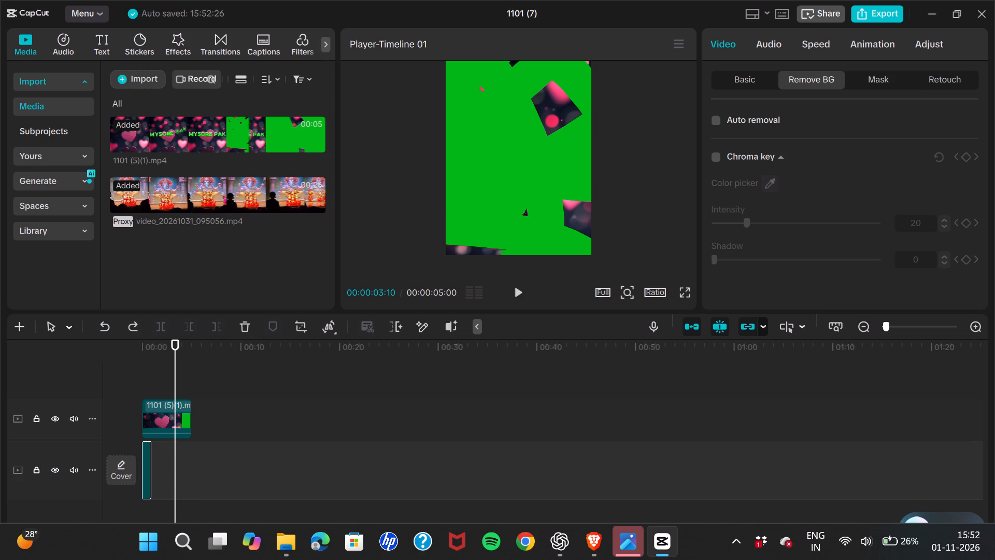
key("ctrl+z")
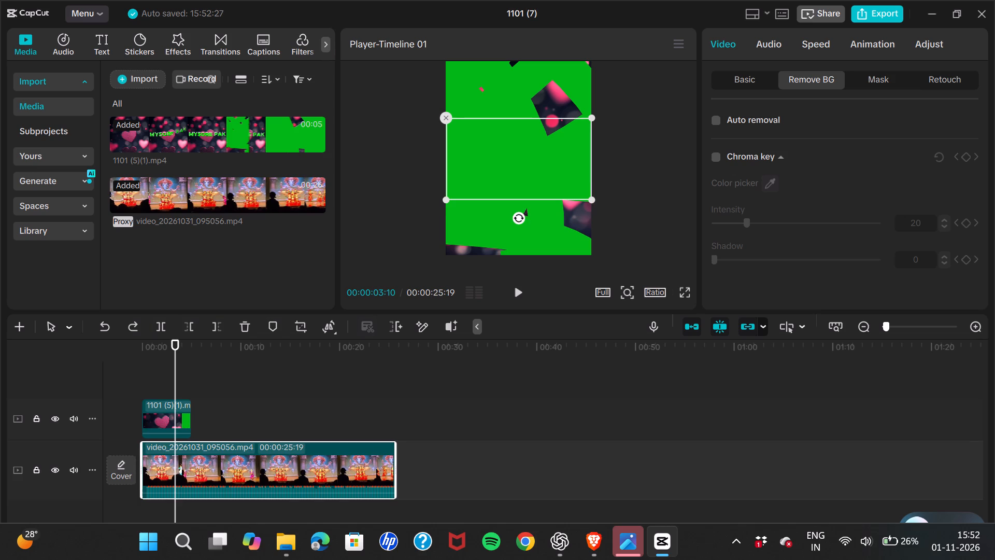
Trim the stage clip to end at 00:00:05:00, level with the end of the 1101 (5)(1) overlay.
left_click_drag(174, 371, 192, 372)
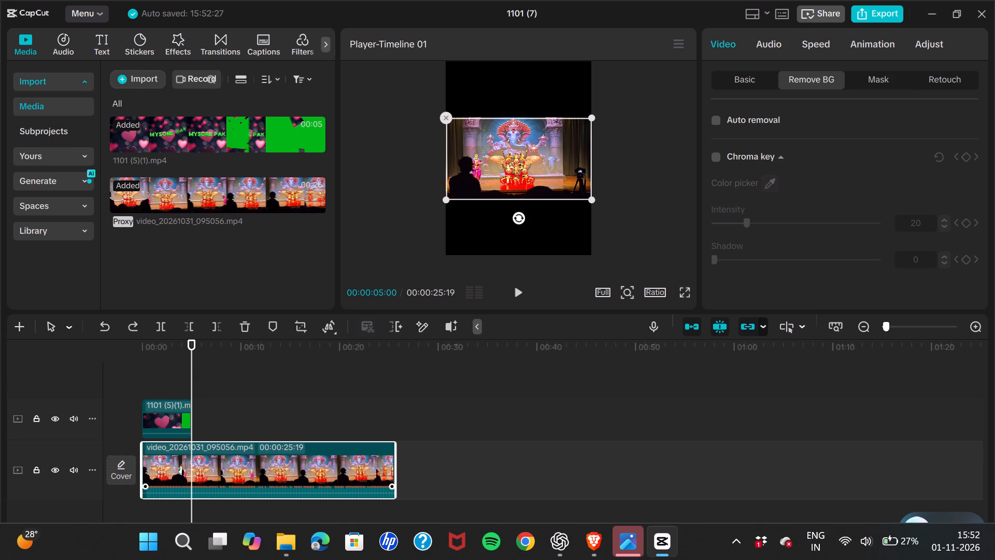
key("w")
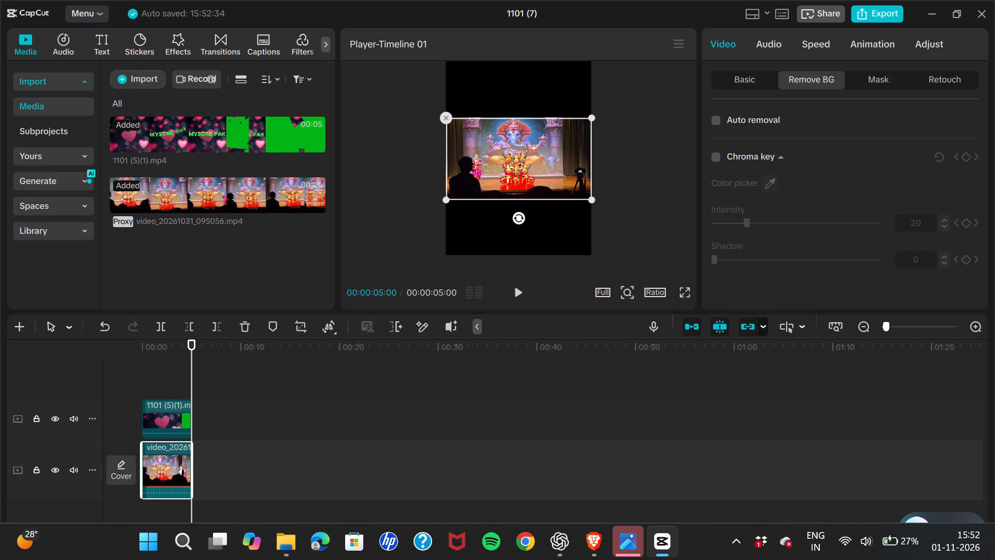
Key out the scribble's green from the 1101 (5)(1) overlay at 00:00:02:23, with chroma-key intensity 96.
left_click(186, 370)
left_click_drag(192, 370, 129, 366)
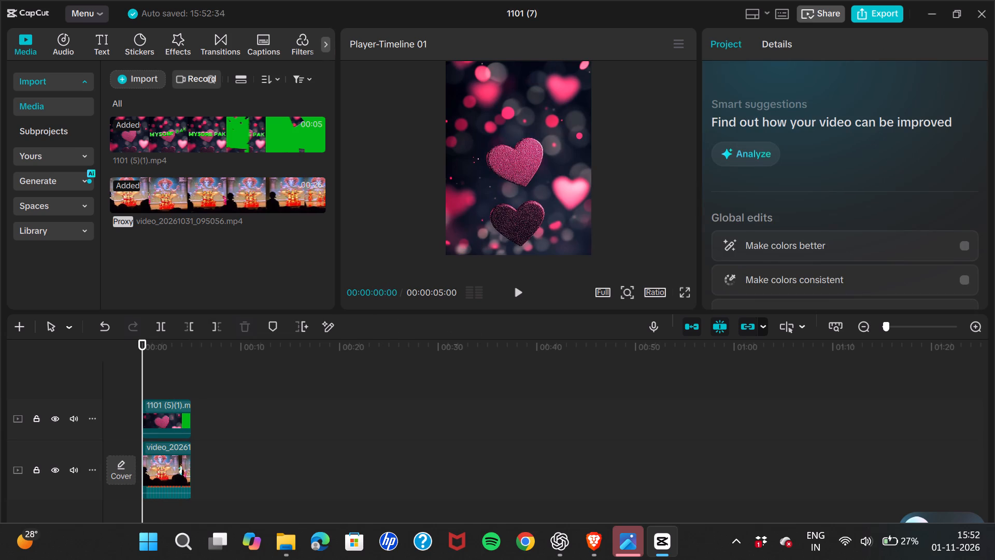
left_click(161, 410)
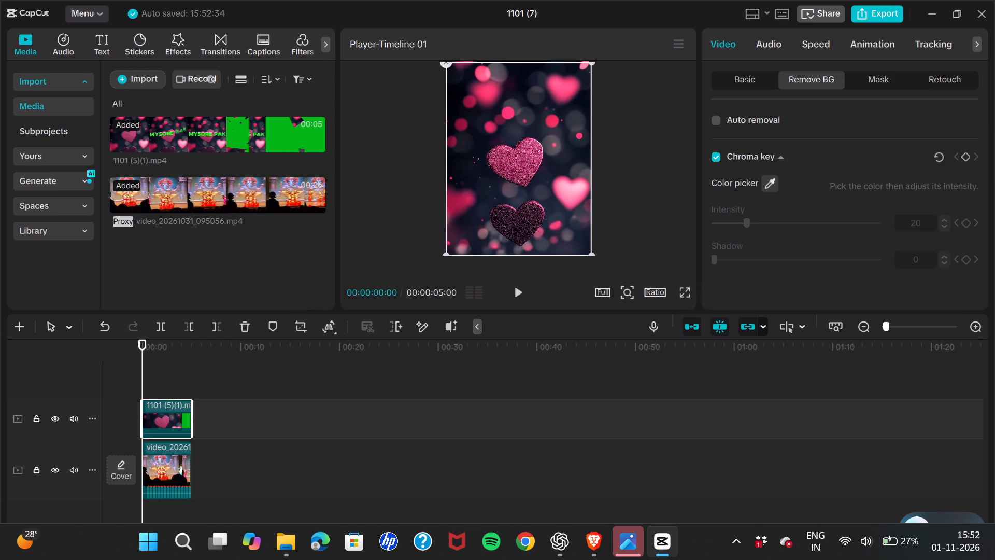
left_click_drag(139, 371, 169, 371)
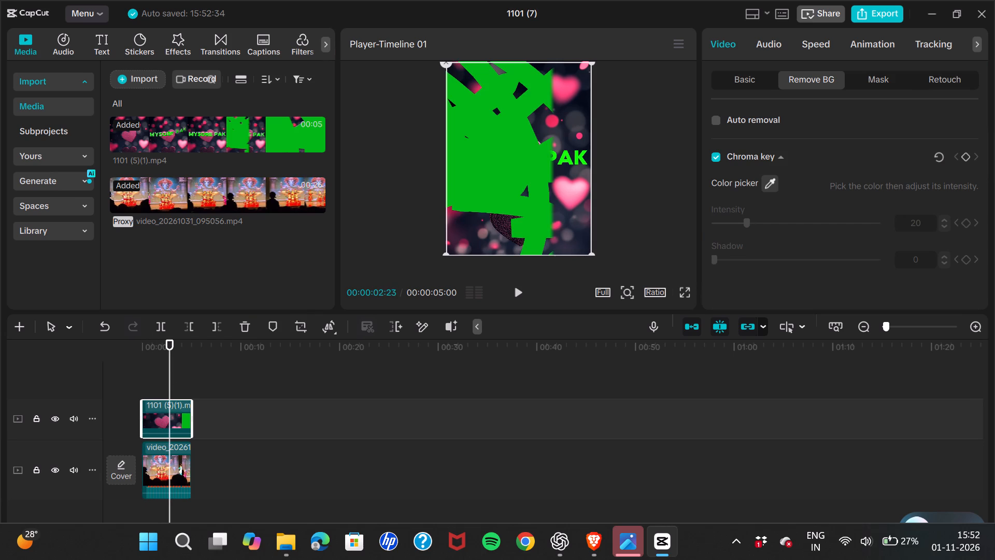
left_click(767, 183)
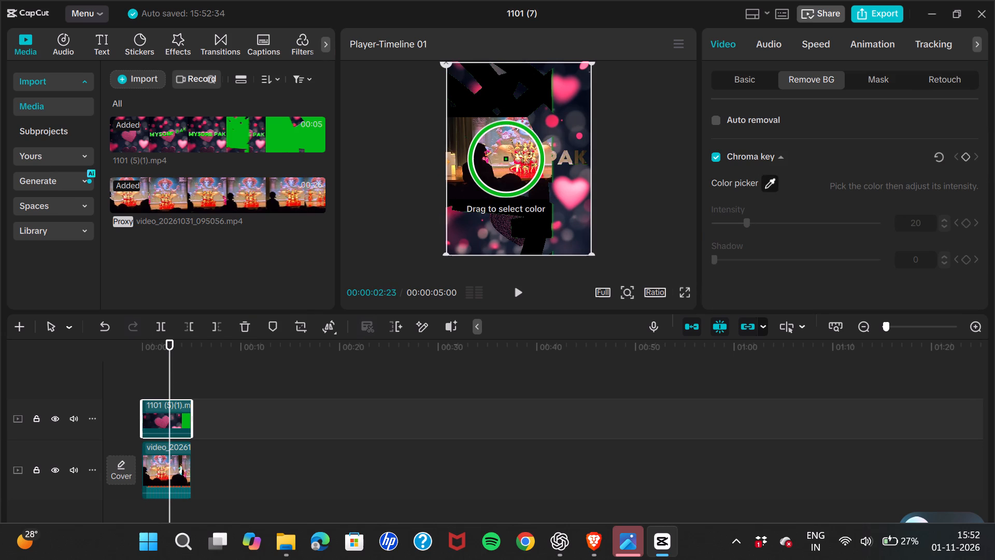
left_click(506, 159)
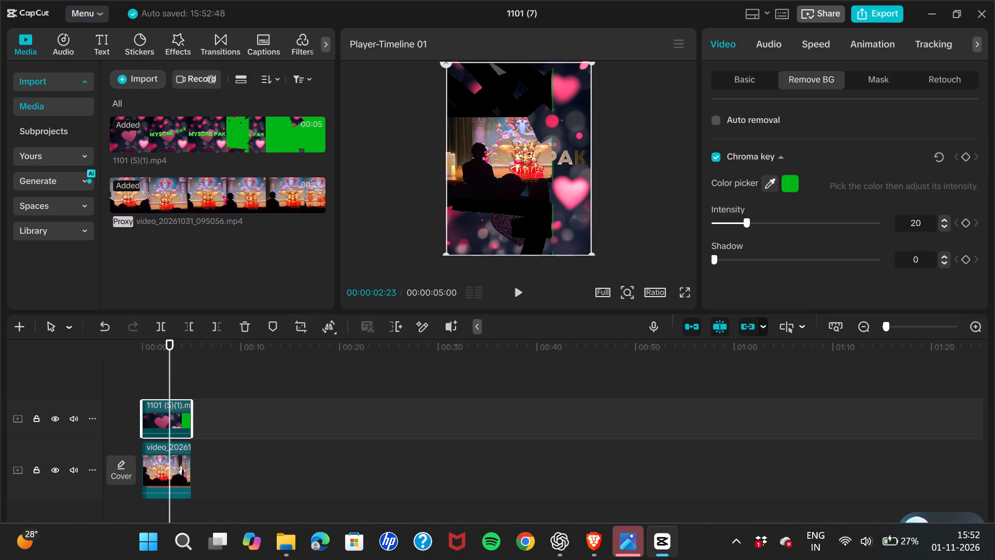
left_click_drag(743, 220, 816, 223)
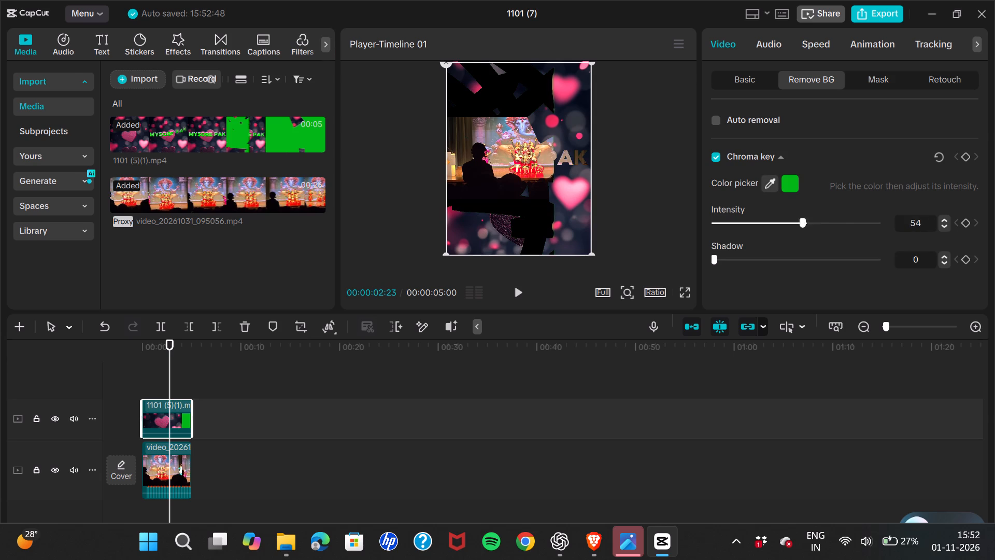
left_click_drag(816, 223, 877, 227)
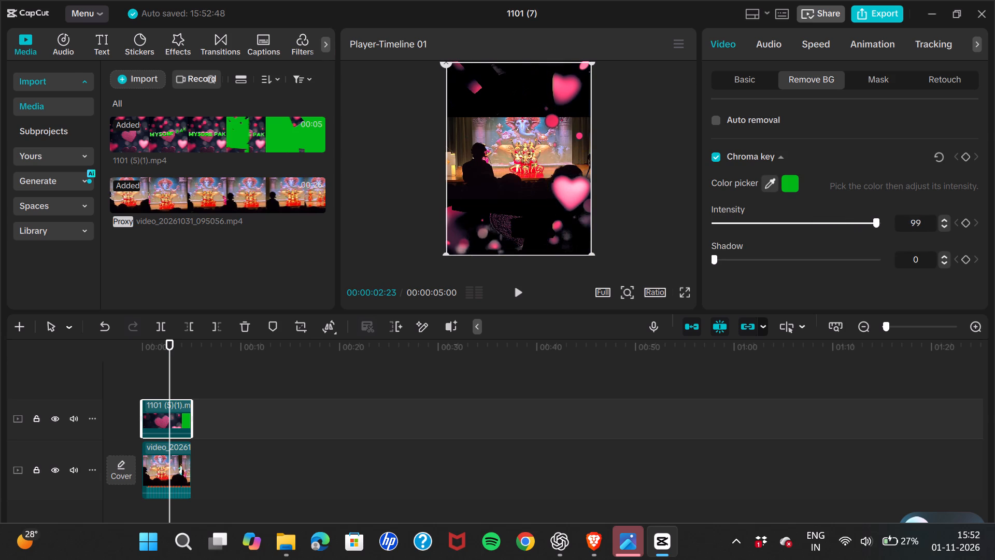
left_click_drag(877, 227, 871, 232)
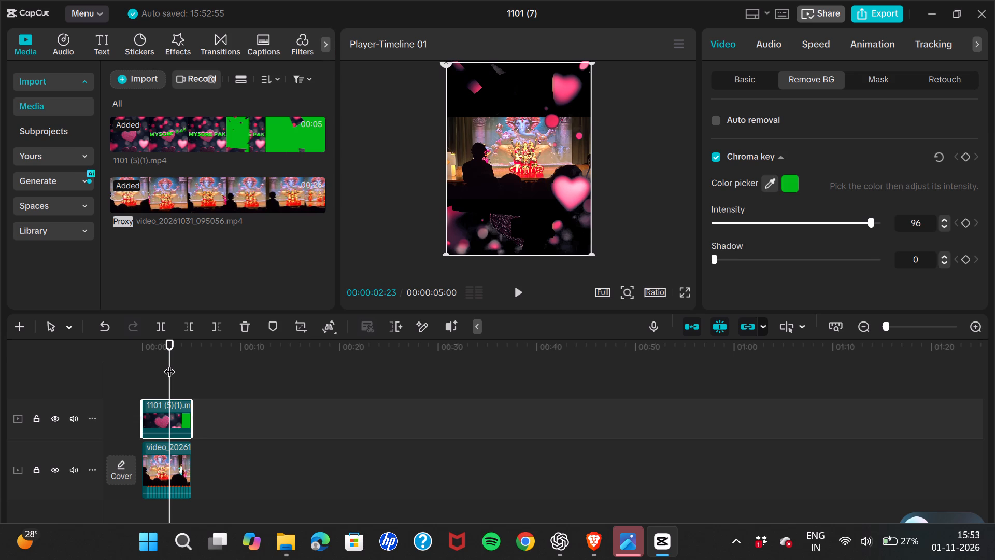
Play the keyed overlay over the stage clip from the start to check the transition.
left_click_drag(169, 363, 135, 367)
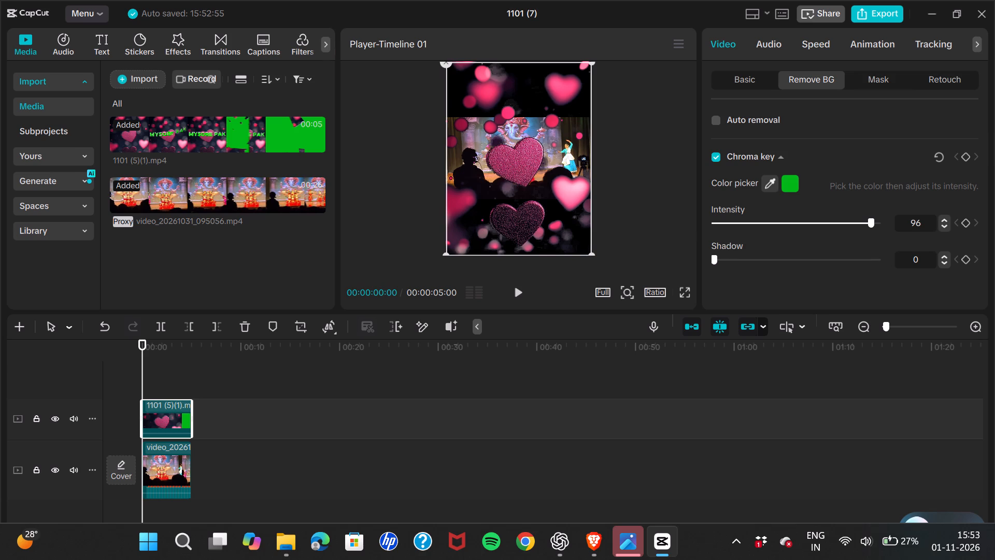
left_click(520, 287)
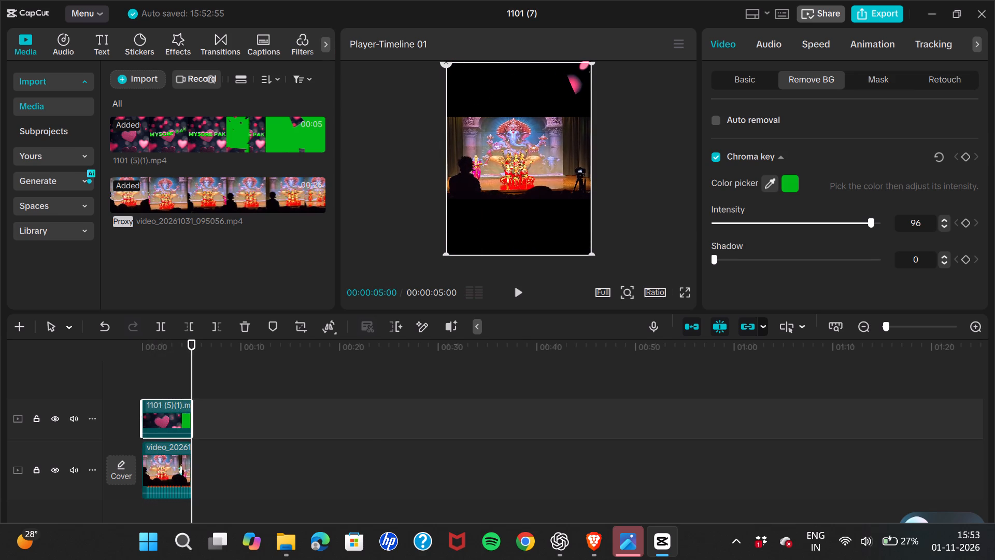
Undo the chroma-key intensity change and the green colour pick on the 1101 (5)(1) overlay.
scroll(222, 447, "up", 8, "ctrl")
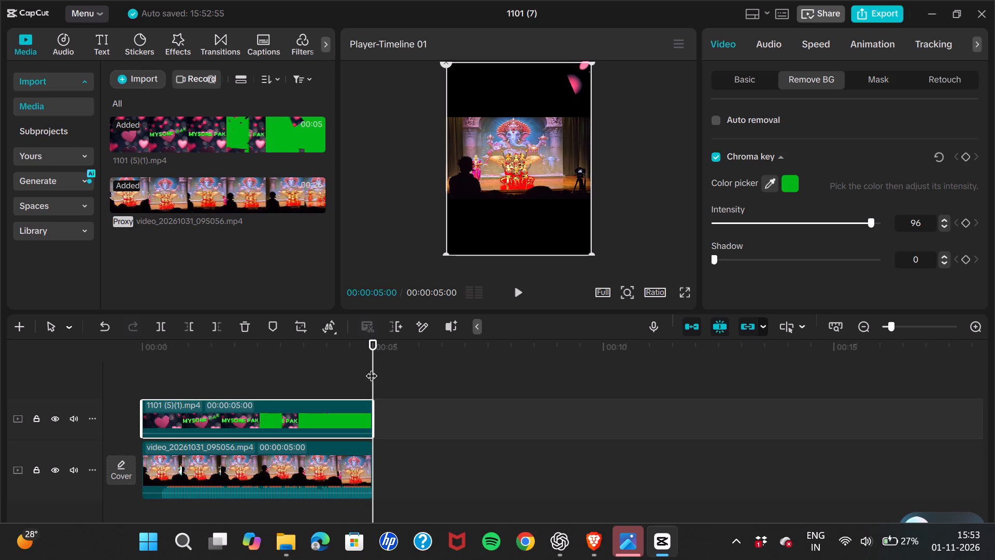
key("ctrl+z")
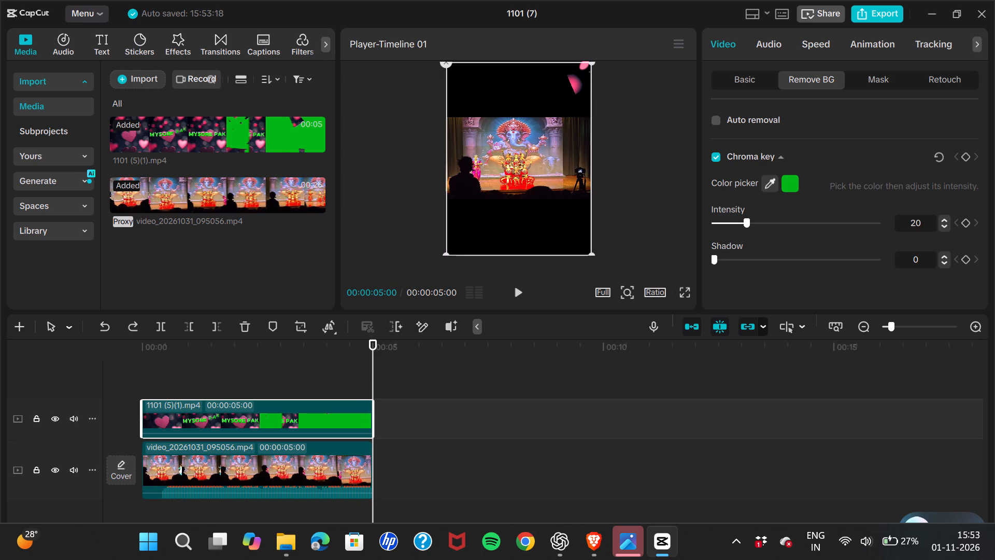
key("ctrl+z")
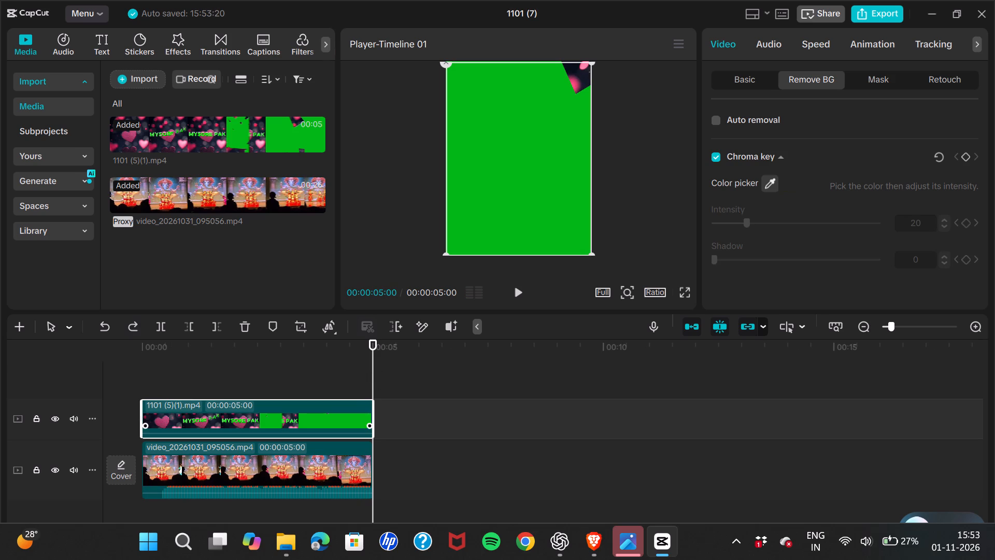
Scrub through the green MYSORE PAK title's appearance in the 1101 (5)(1) overlay, to 00:00:01:04.
left_click_drag(368, 373, 187, 385)
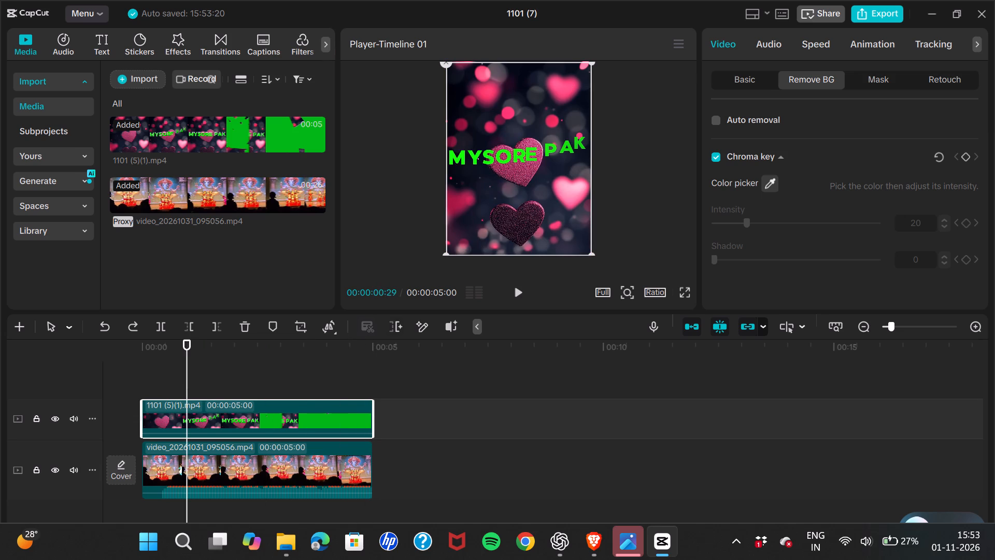
left_click_drag(190, 372, 174, 374)
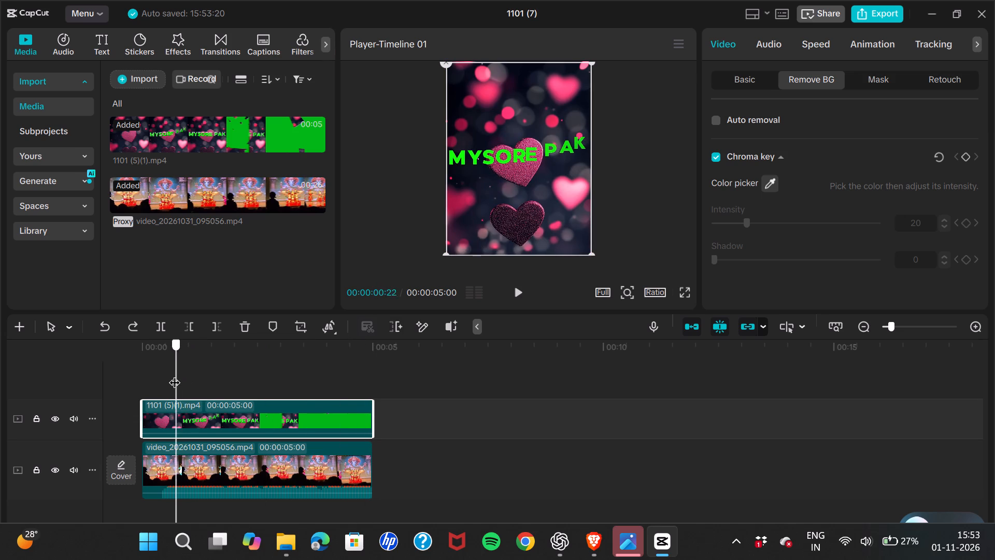
left_click_drag(174, 374, 173, 374)
left_click_drag(173, 374, 194, 380)
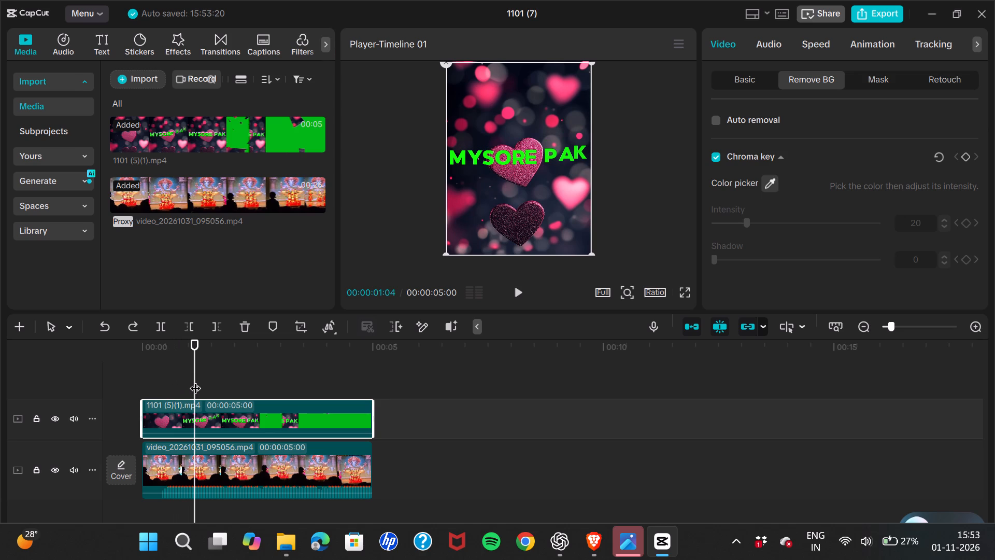
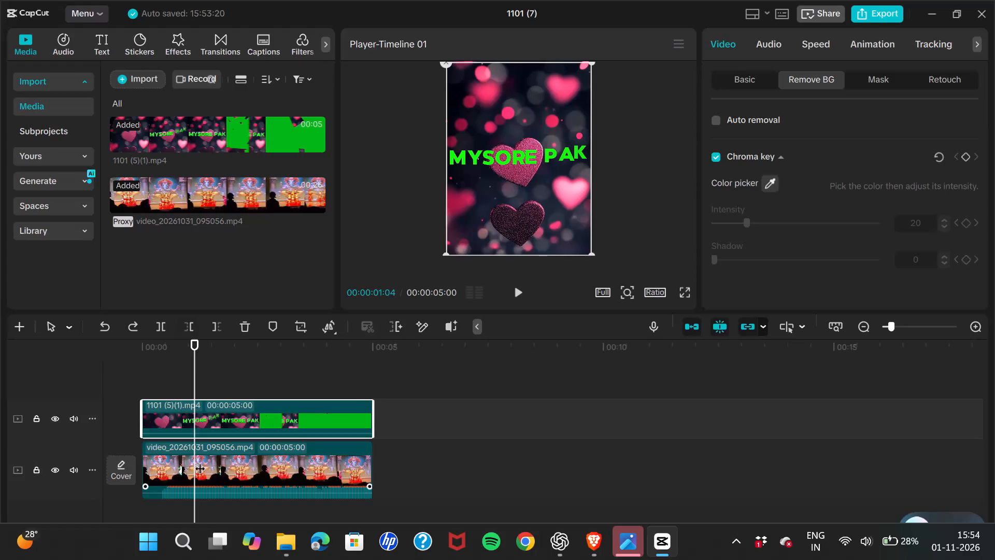
Key out the MYSORE PAK title's green from the 1101 (5)(1) overlay at 00:00:01:11, with chroma-key intensity 40.
left_click_drag(195, 366, 147, 375)
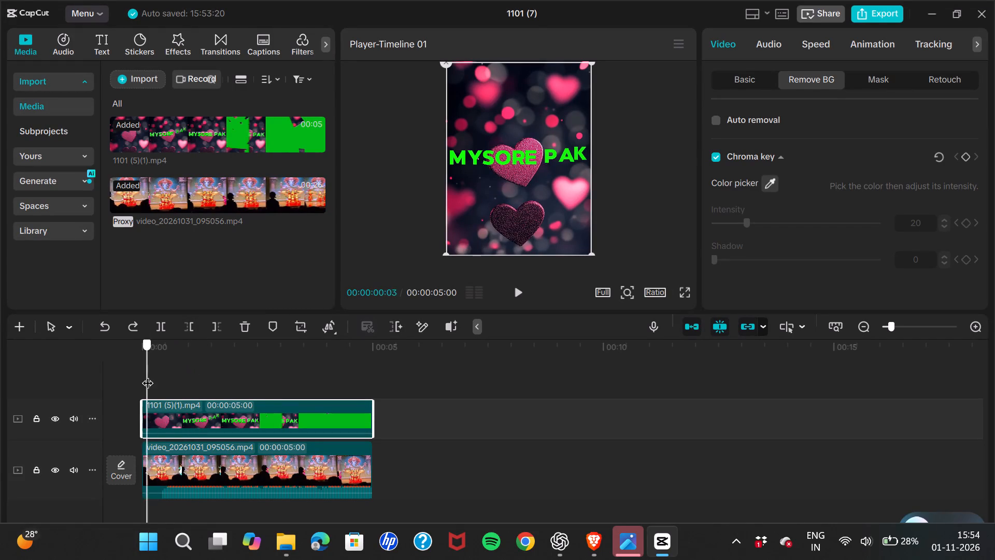
left_click_drag(147, 375, 205, 376)
scroll(850, 145, "down", 2)
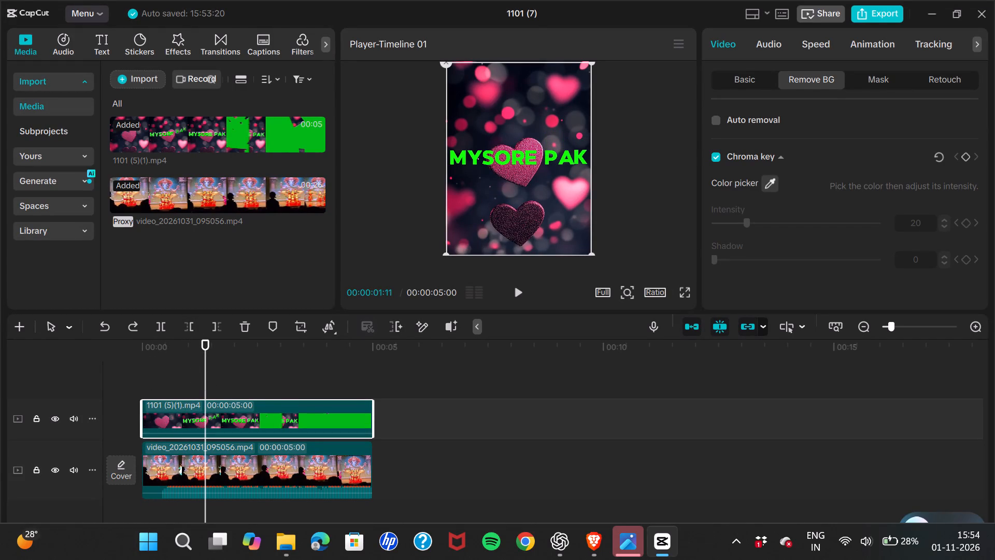
left_click(764, 189)
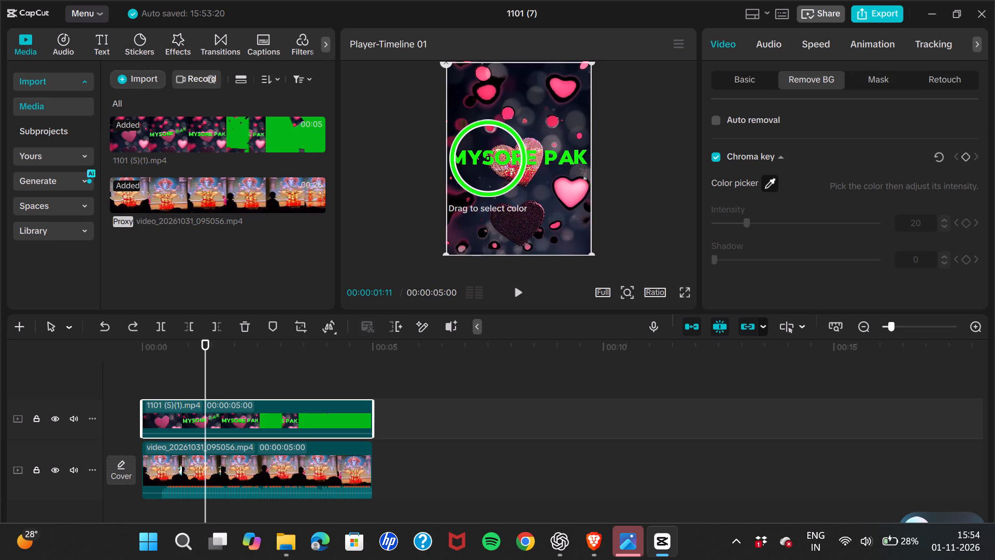
left_click(488, 158)
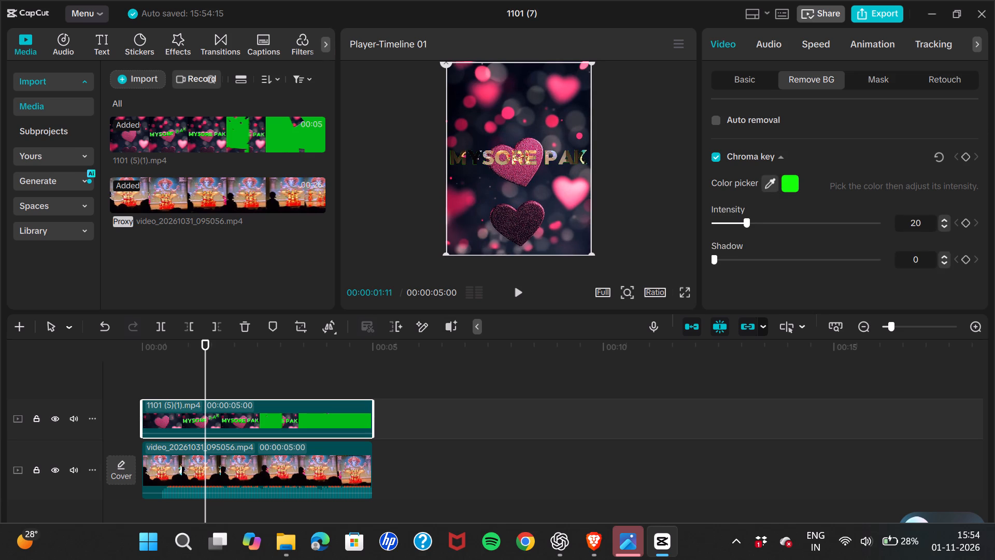
left_click_drag(745, 225, 801, 225)
left_click_drag(801, 225, 717, 232)
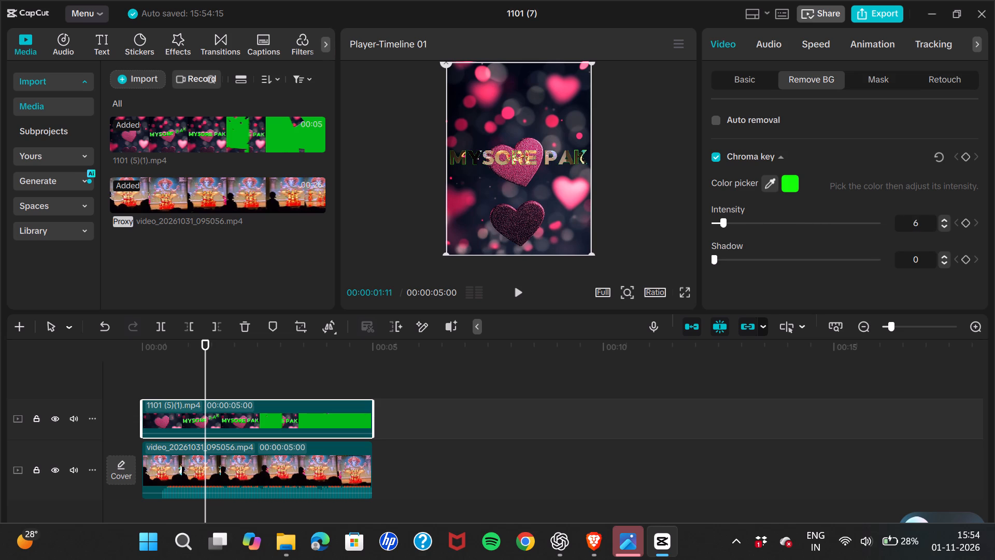
left_click_drag(717, 232, 760, 232)
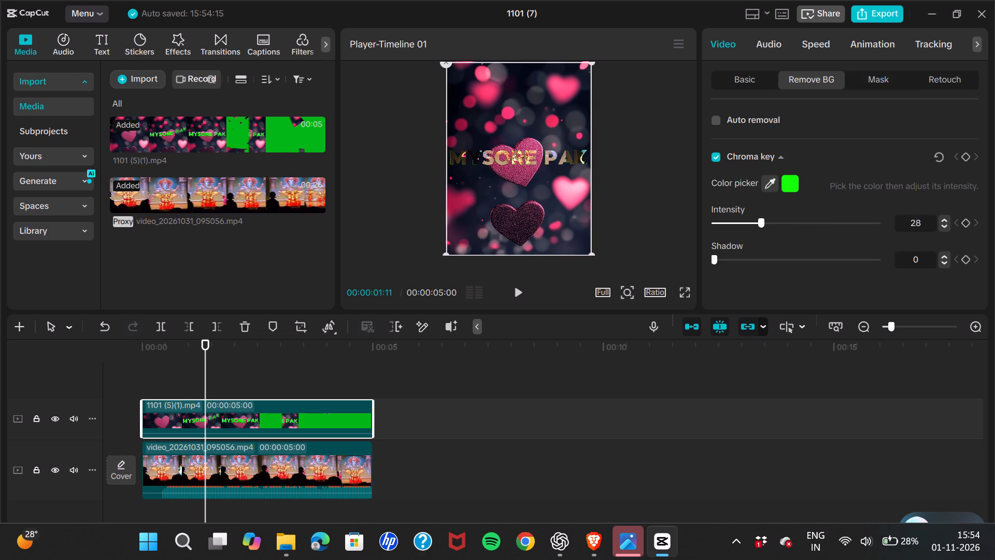
left_click_drag(760, 232, 776, 230)
scroll(815, 214, "down", 9)
left_click(946, 218)
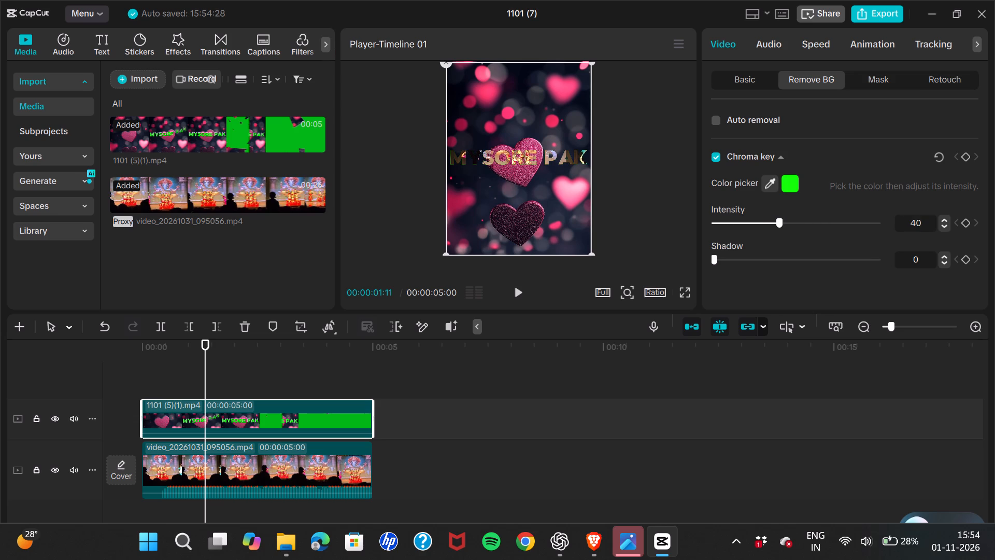
Play the keyed overlay over the stage clip from the start to check the title and transition.
left_click(510, 377)
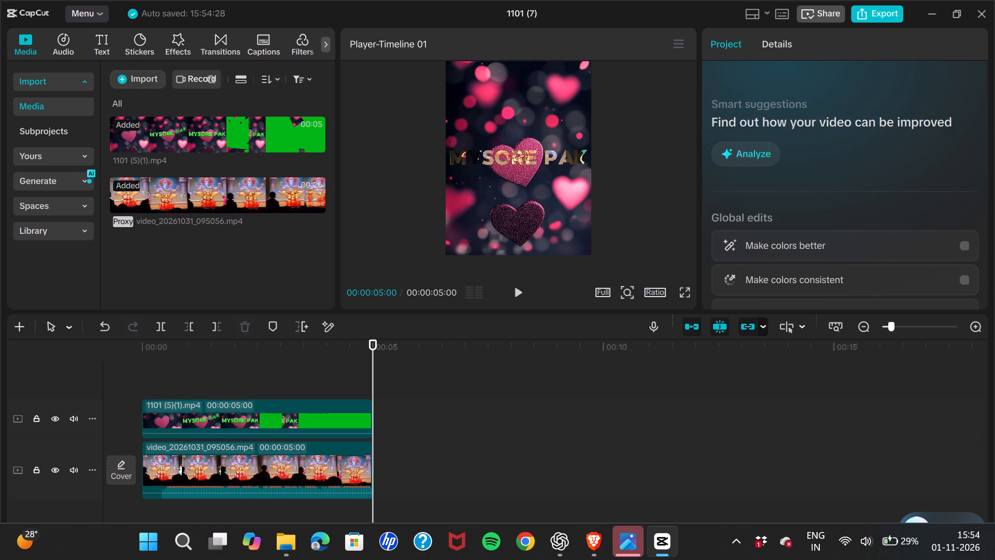
left_click_drag(375, 379, 133, 361)
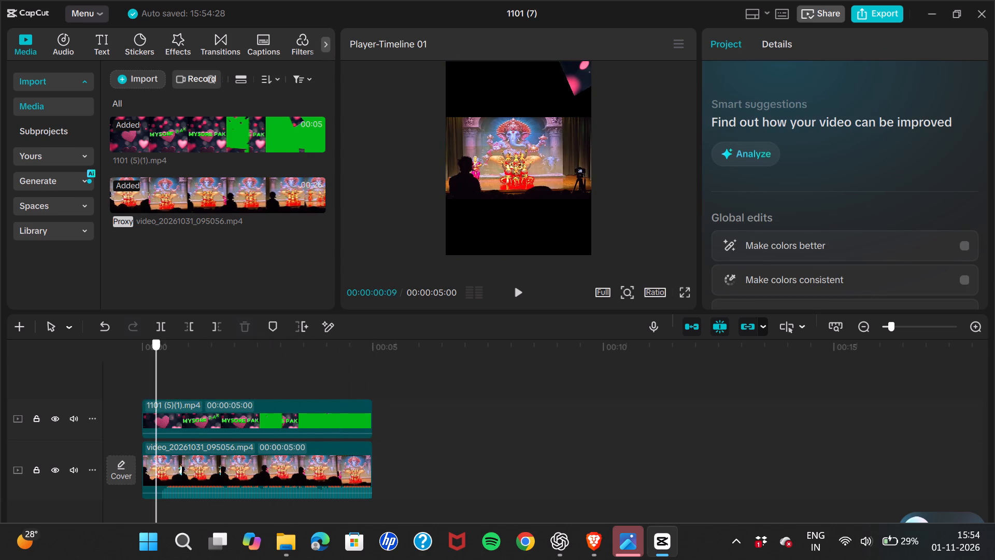
left_click_drag(133, 361, 112, 361)
left_click(515, 293)
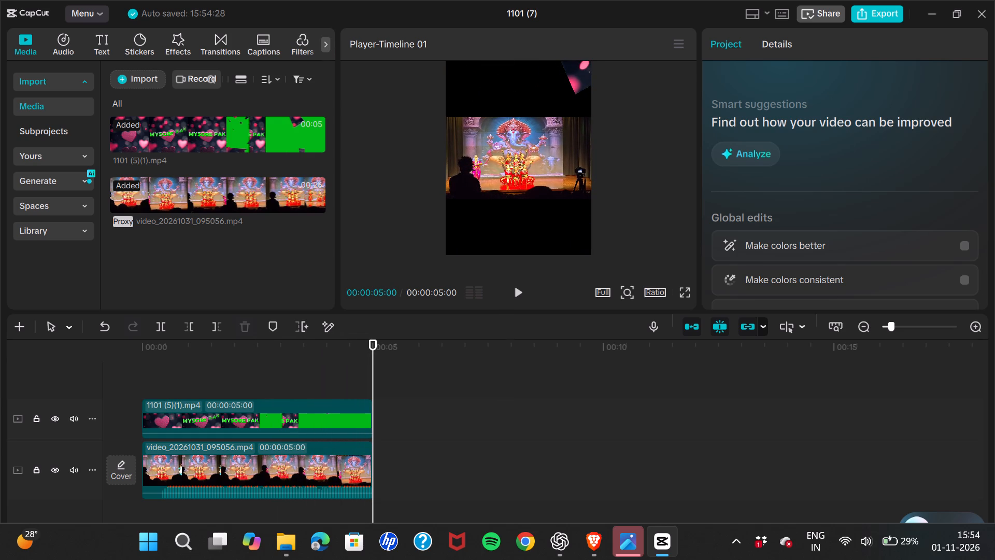
Restore the CapCut window to a smaller size, reposition it and minimise it to reach the desktop.
left_click(945, 18)
left_click(903, 5)
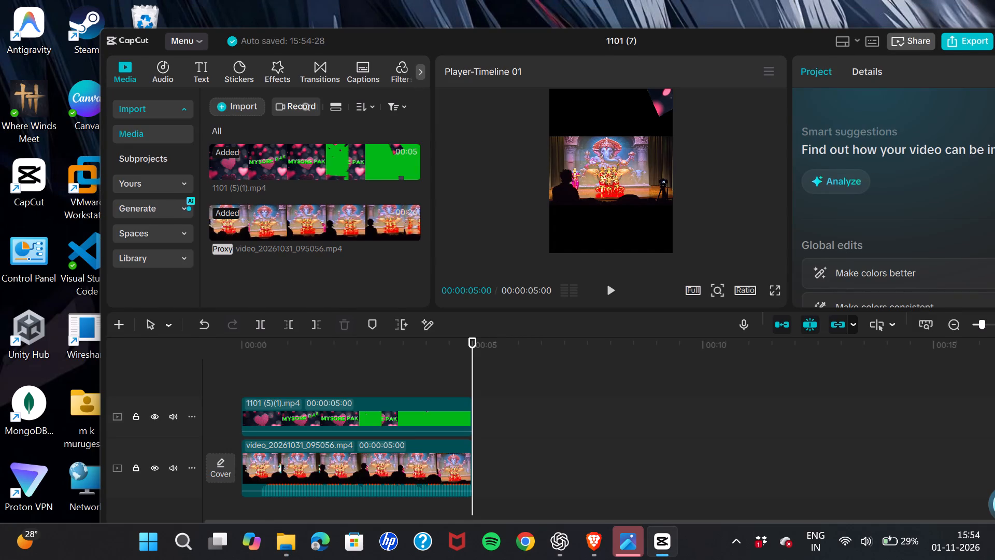
left_click_drag(795, 40, 682, 34)
left_click(901, 32)
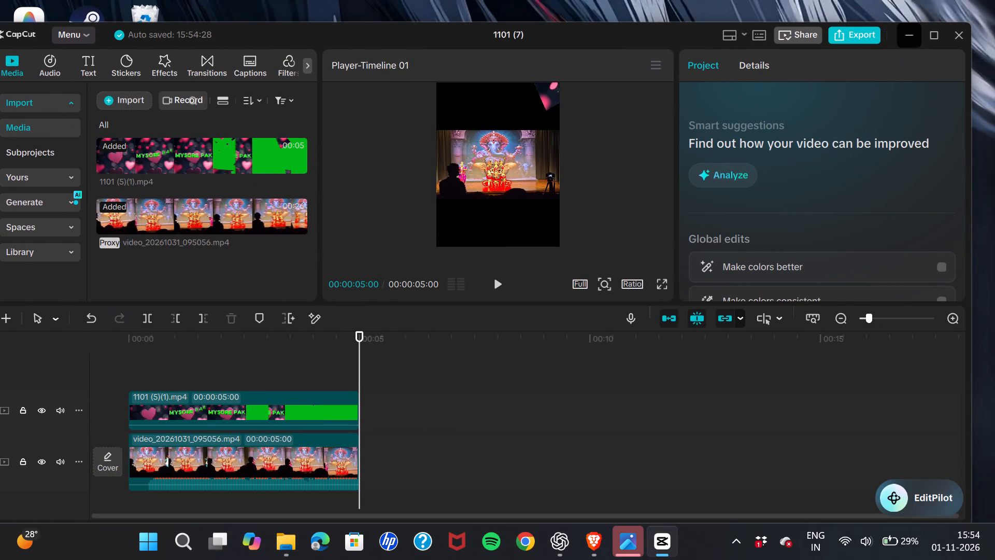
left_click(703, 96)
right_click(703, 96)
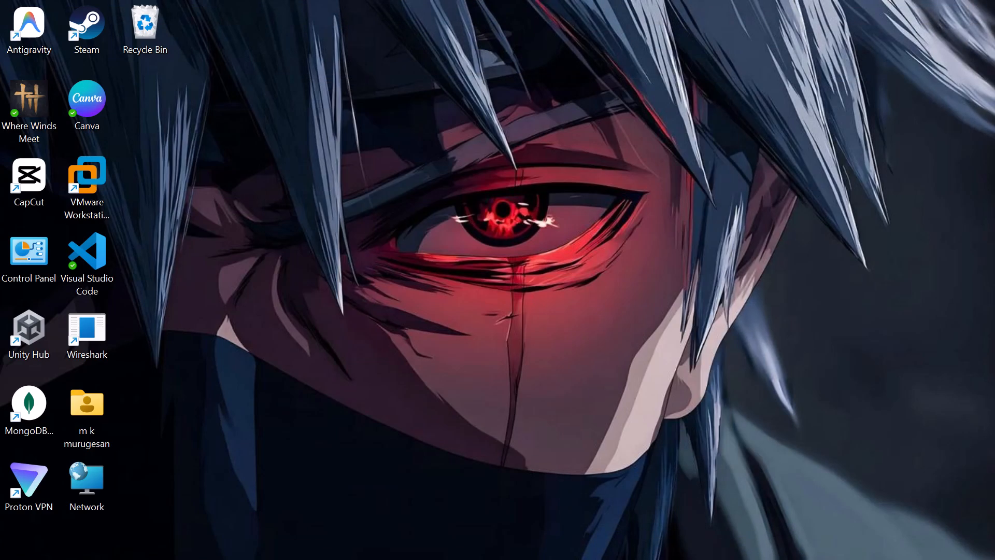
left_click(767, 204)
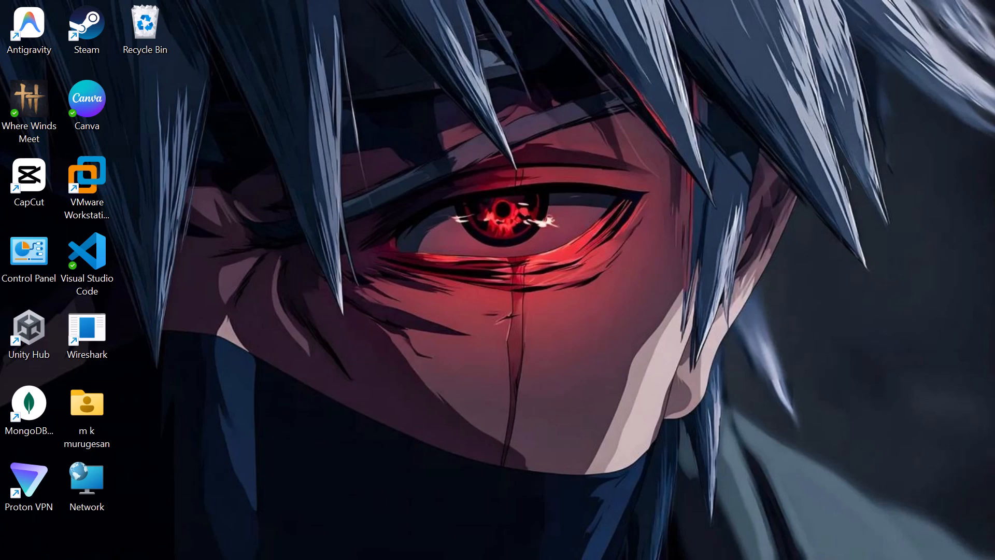